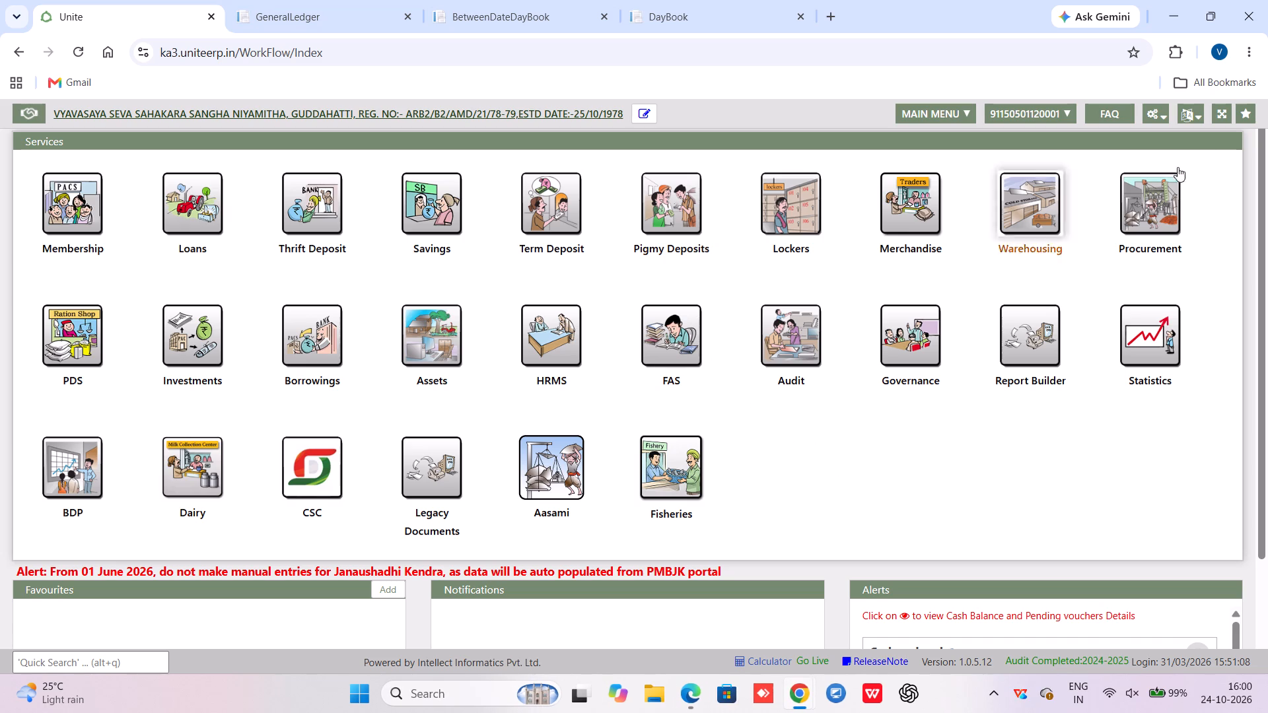
Open the Chart of Accounts page from the FAS configuration options.
click(1154, 115)
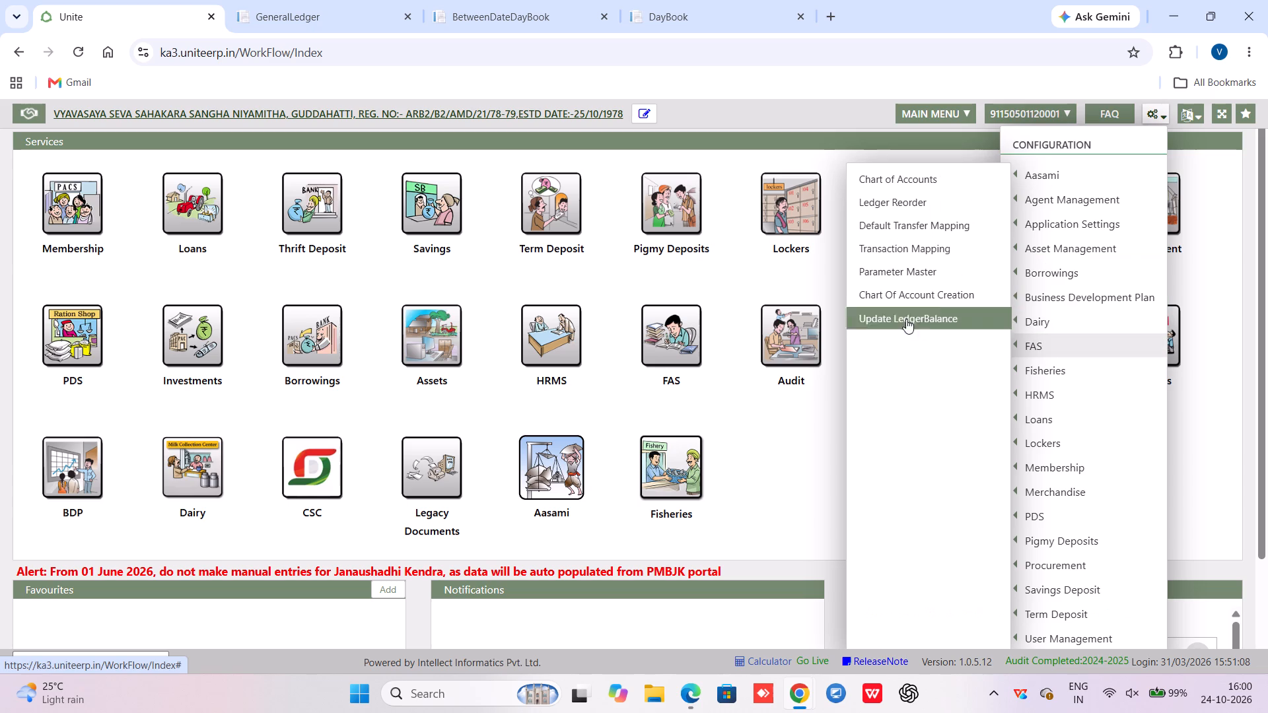
click(873, 178)
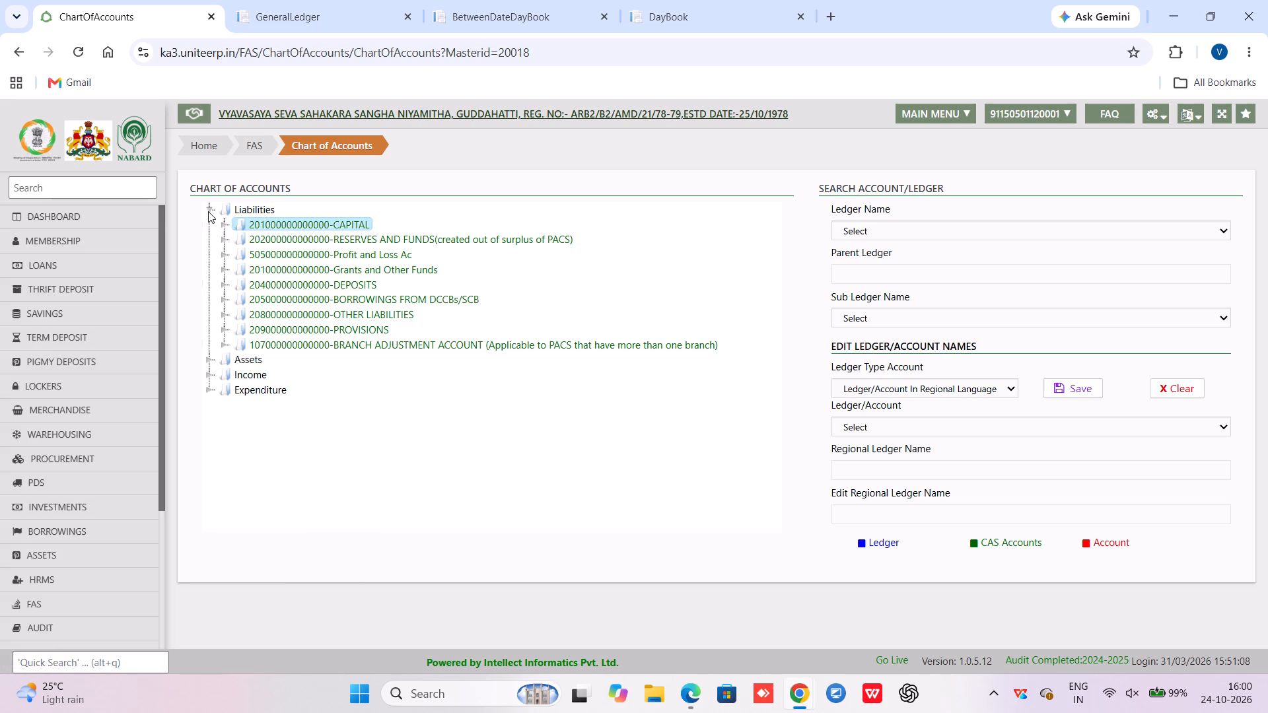
Check the account groups under Liabilities and Assets, leaving both branches collapsed.
click(208, 211)
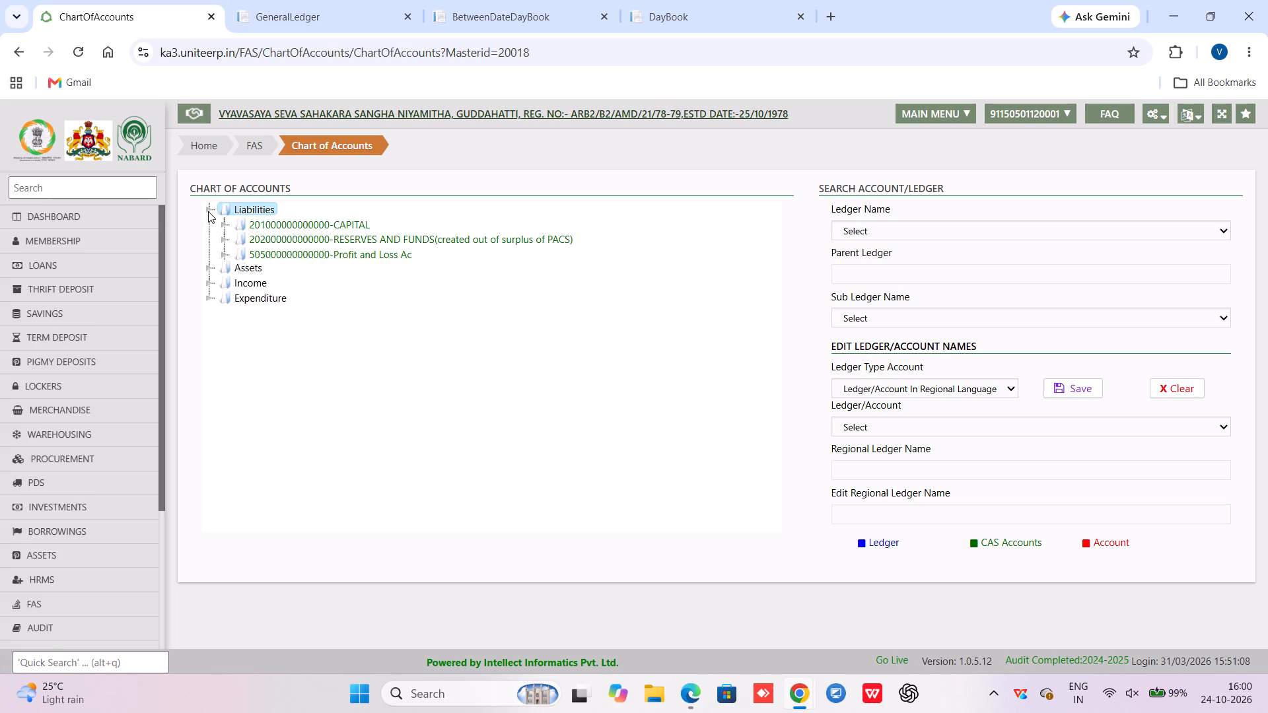
click(210, 222)
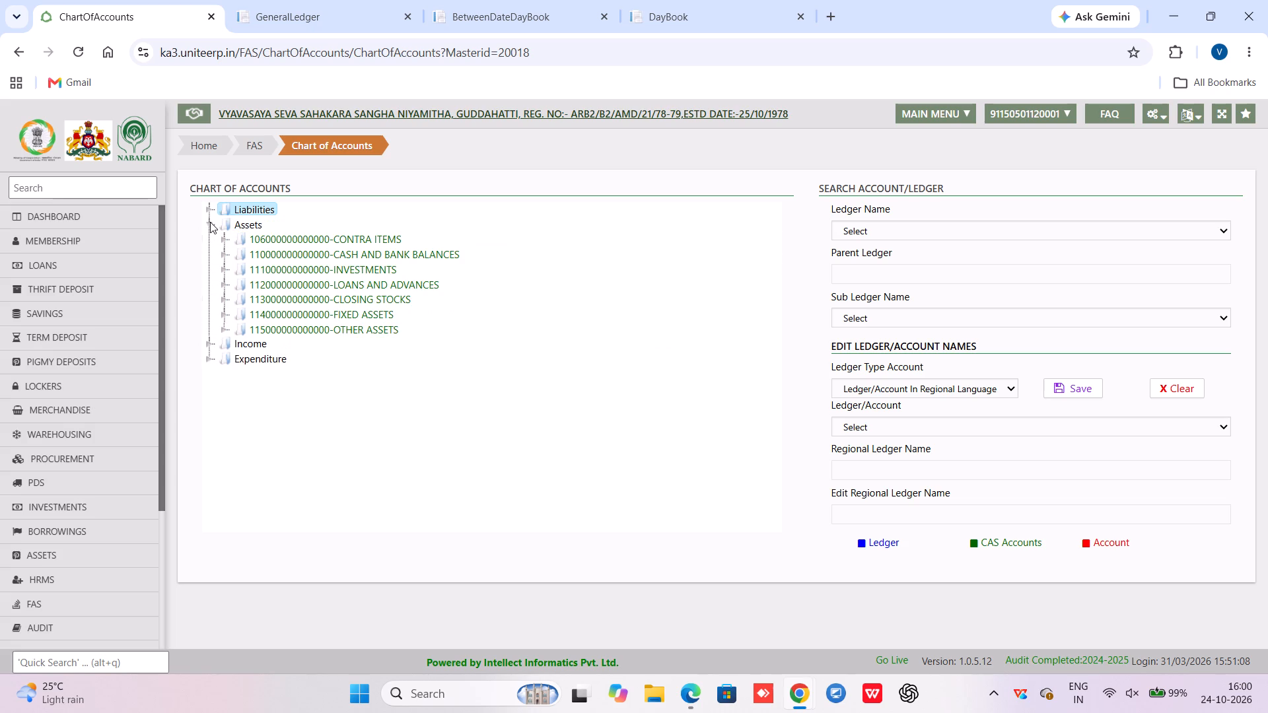
click(210, 222)
click(213, 208)
click(213, 208)
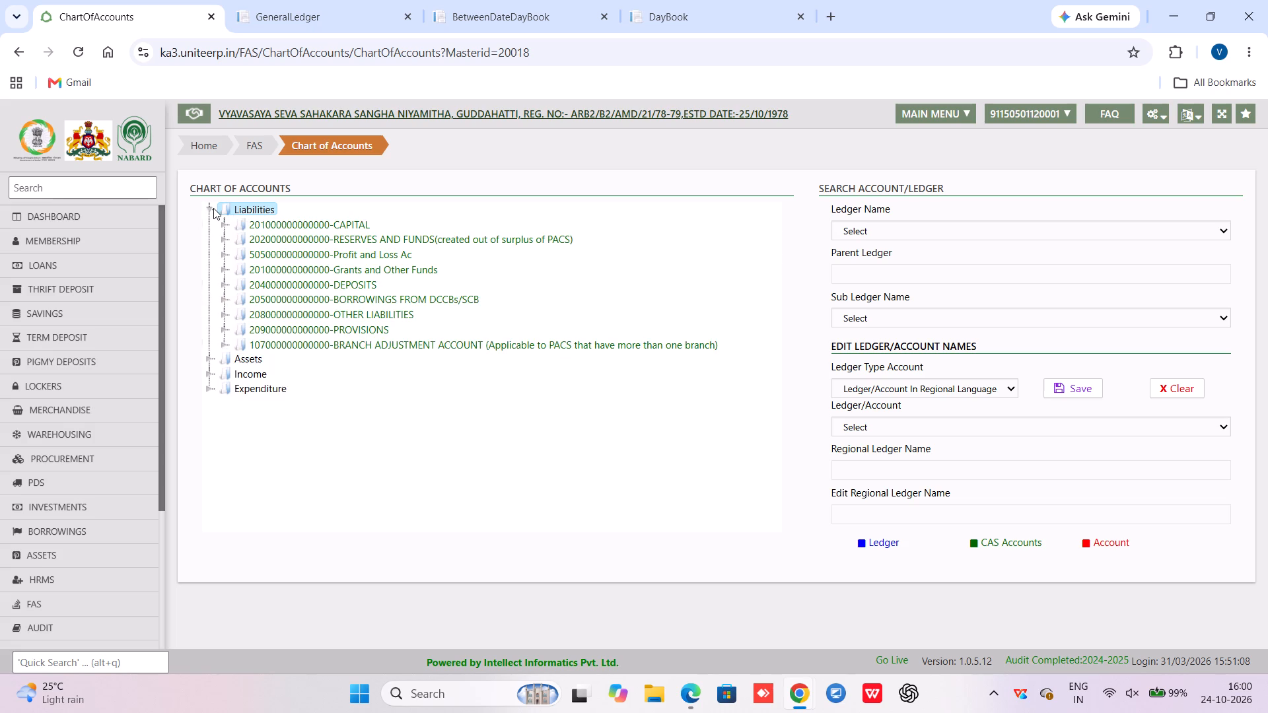
Expand Income, its INCOME group and Interest Receivables (Annexure-IX), and check the ledgers there, including Savings Interest.
click(207, 238)
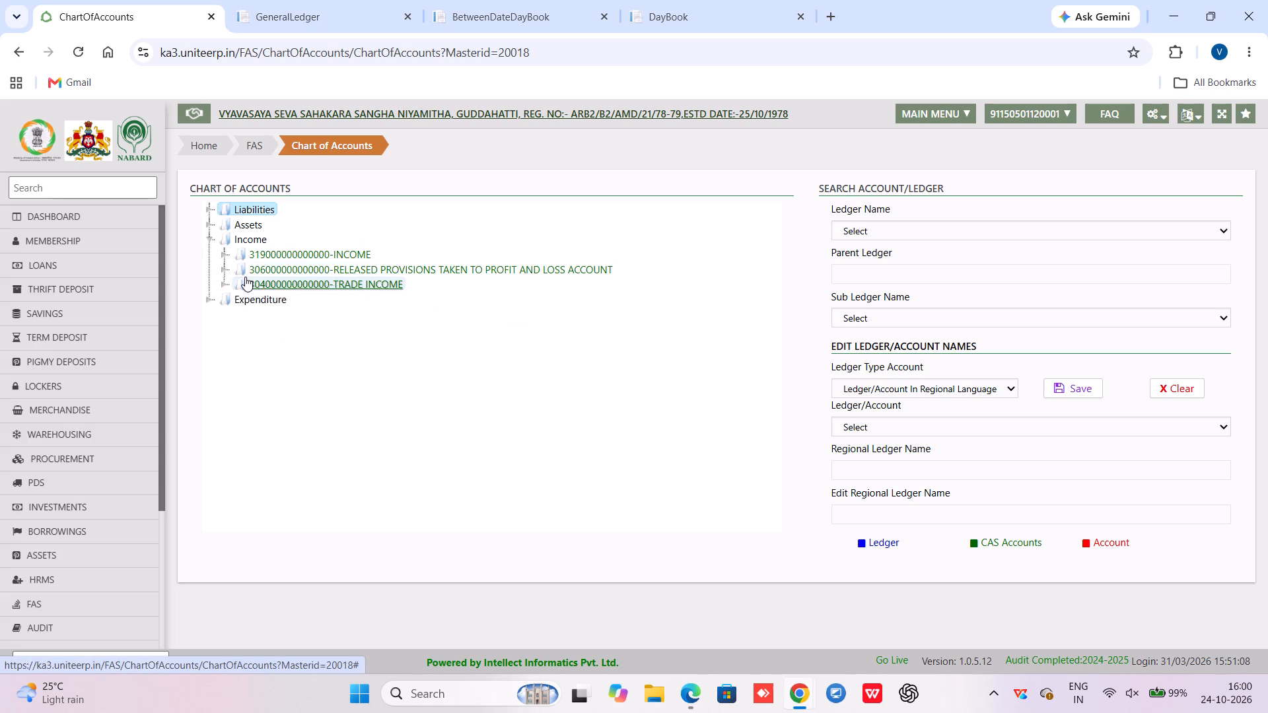
click(222, 251)
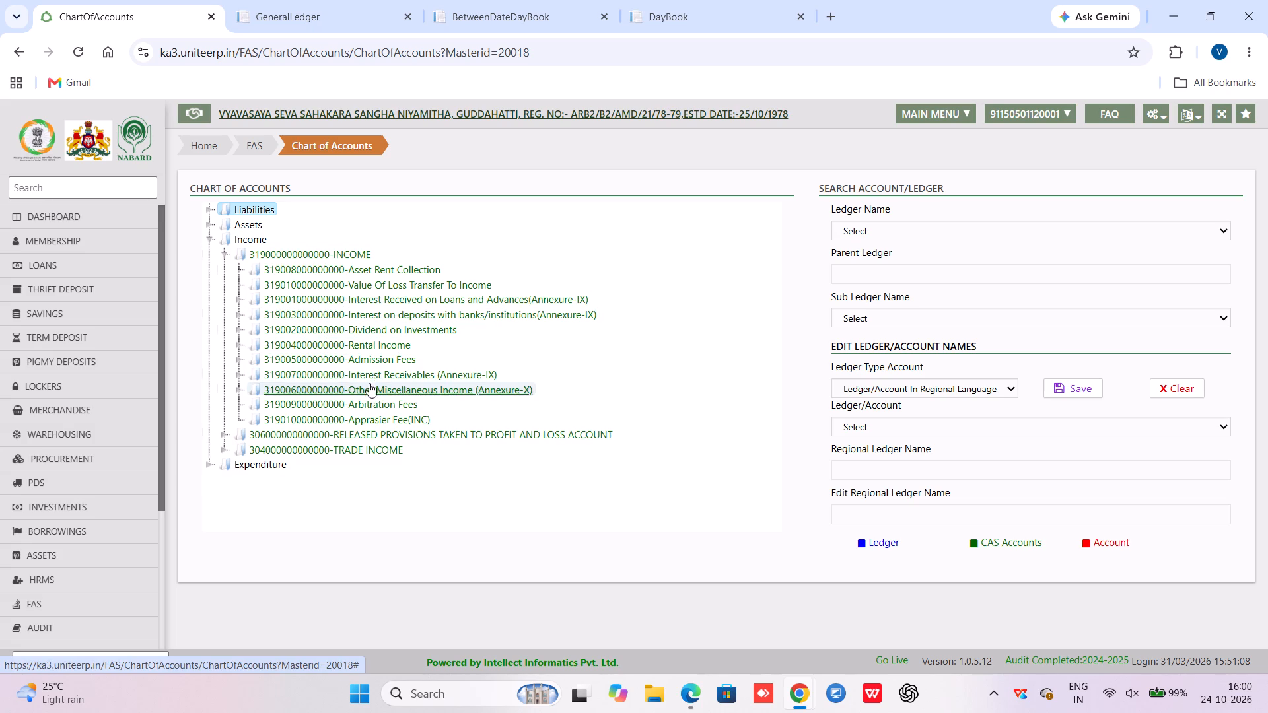
click(239, 375)
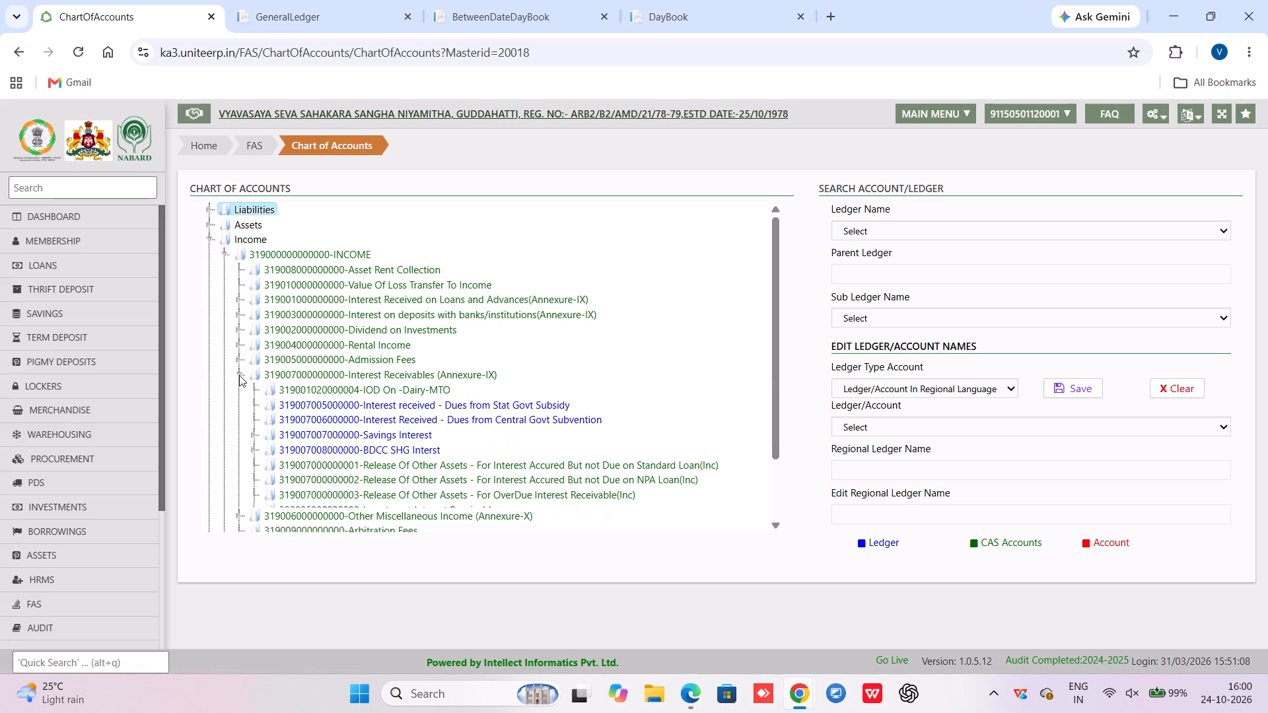
scroll(414, 432, down, 2)
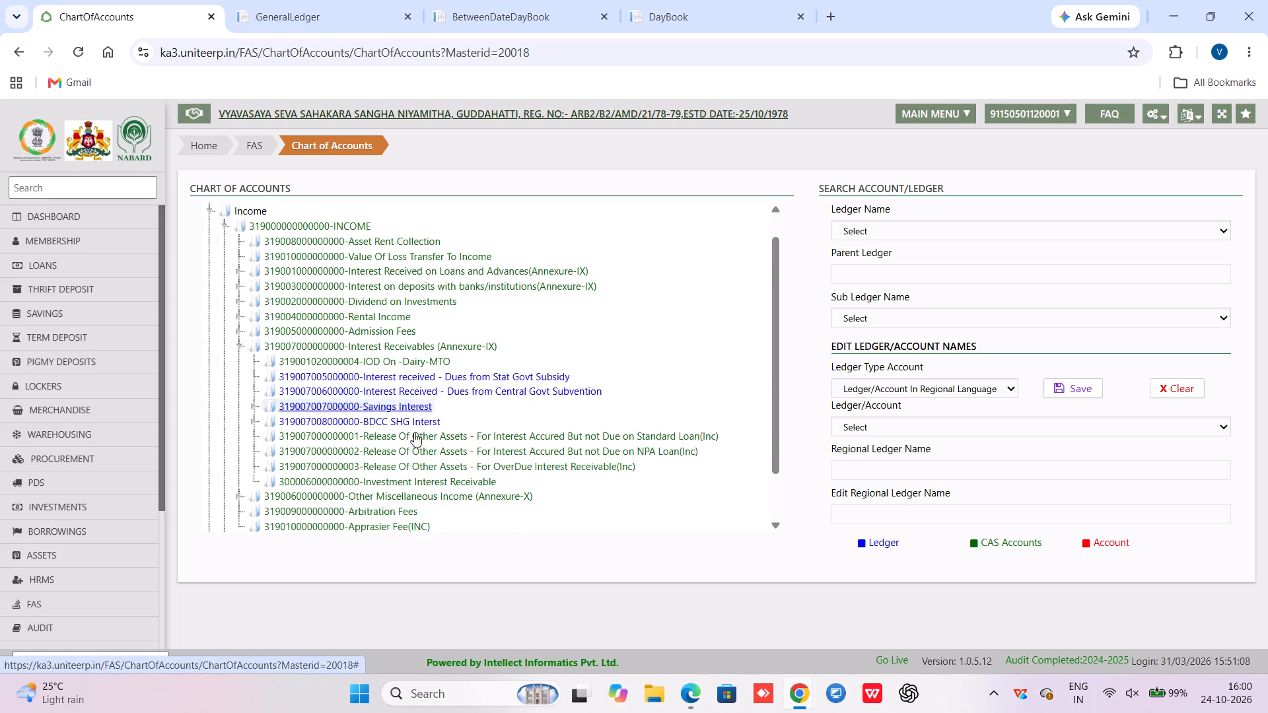
scroll(414, 432, down, 1)
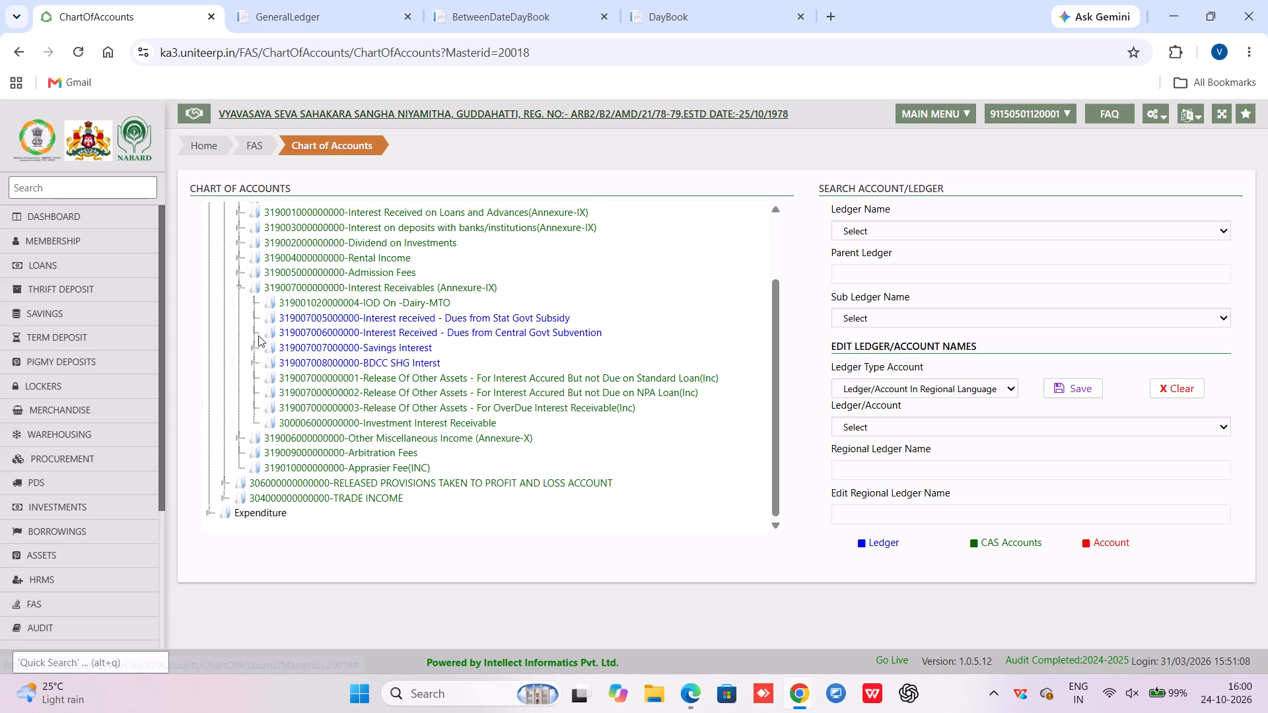
click(256, 348)
click(256, 348)
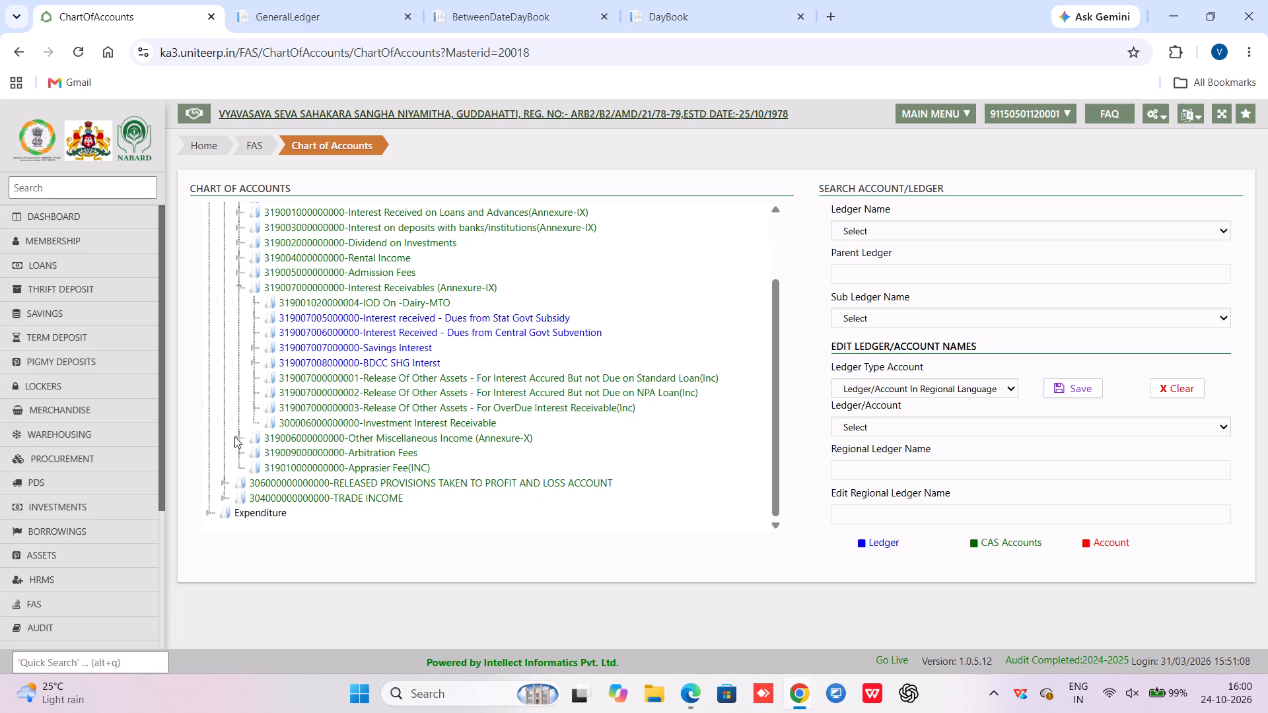
Expand Other Miscellaneous Income (Annexure-X) with its Other income and Yashaswini incentives ledgers to view their accounts.
click(240, 439)
scroll(363, 424, down, 2)
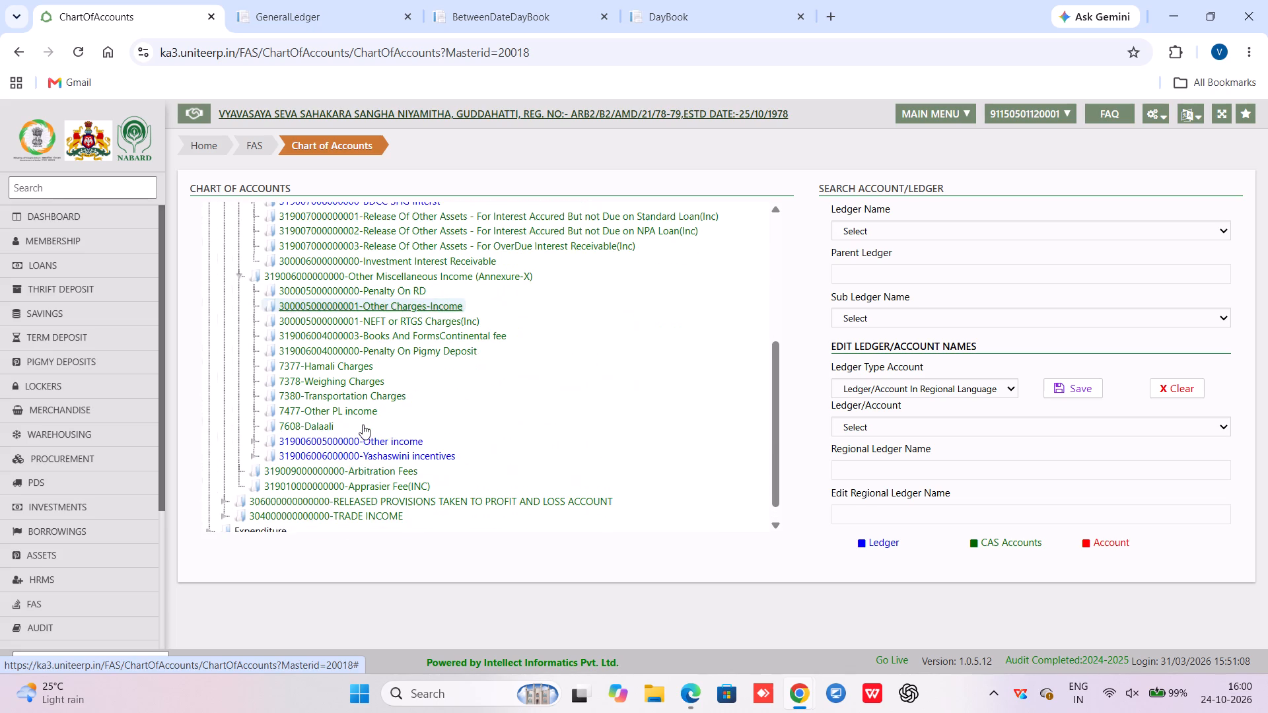
click(252, 440)
scroll(419, 417, down, 1)
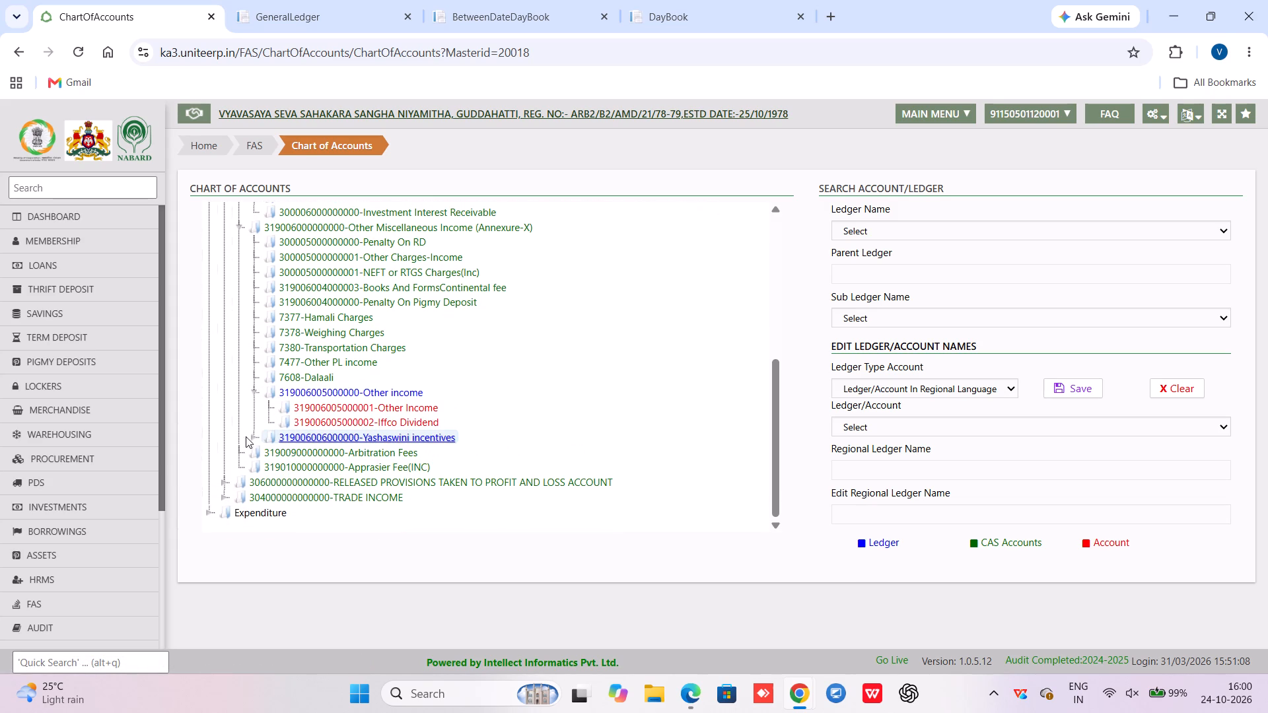
click(251, 437)
scroll(368, 407, down, 1)
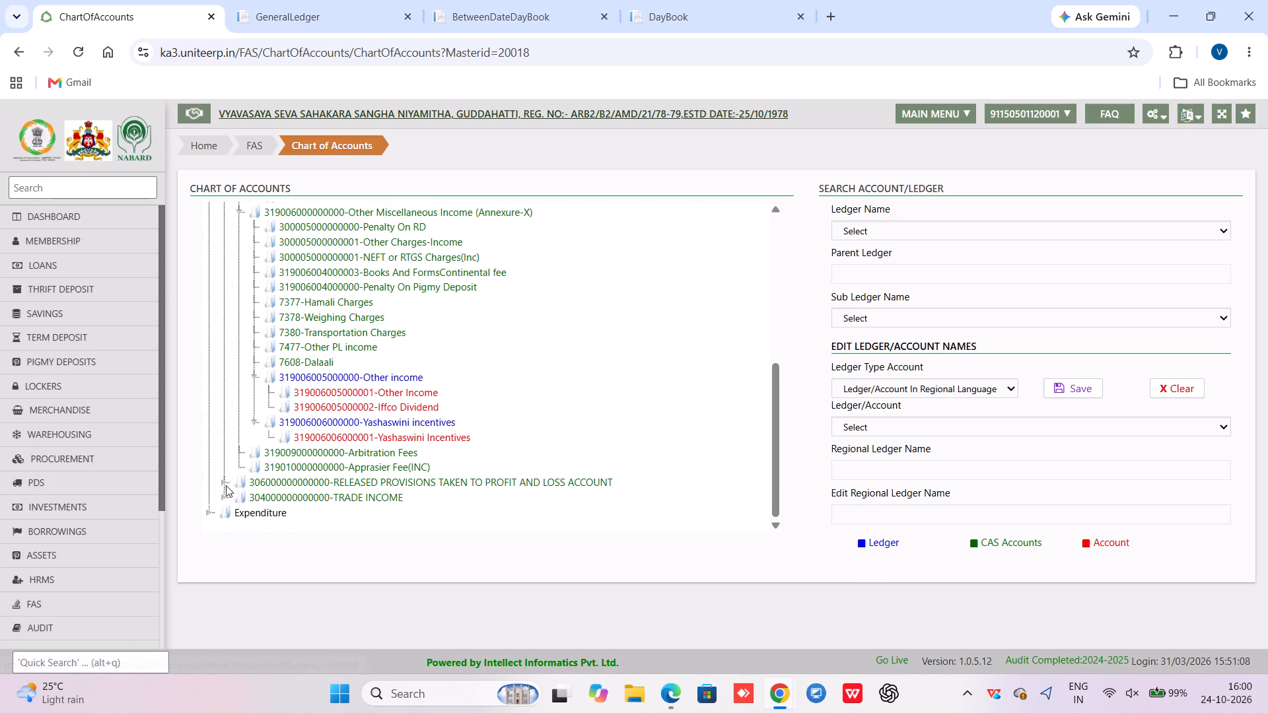
Expand Interest Received on Loans and Advances (Annexure-IX) and examine its accounts and the income groups down to the end of the tree.
scroll(334, 361, up, 2)
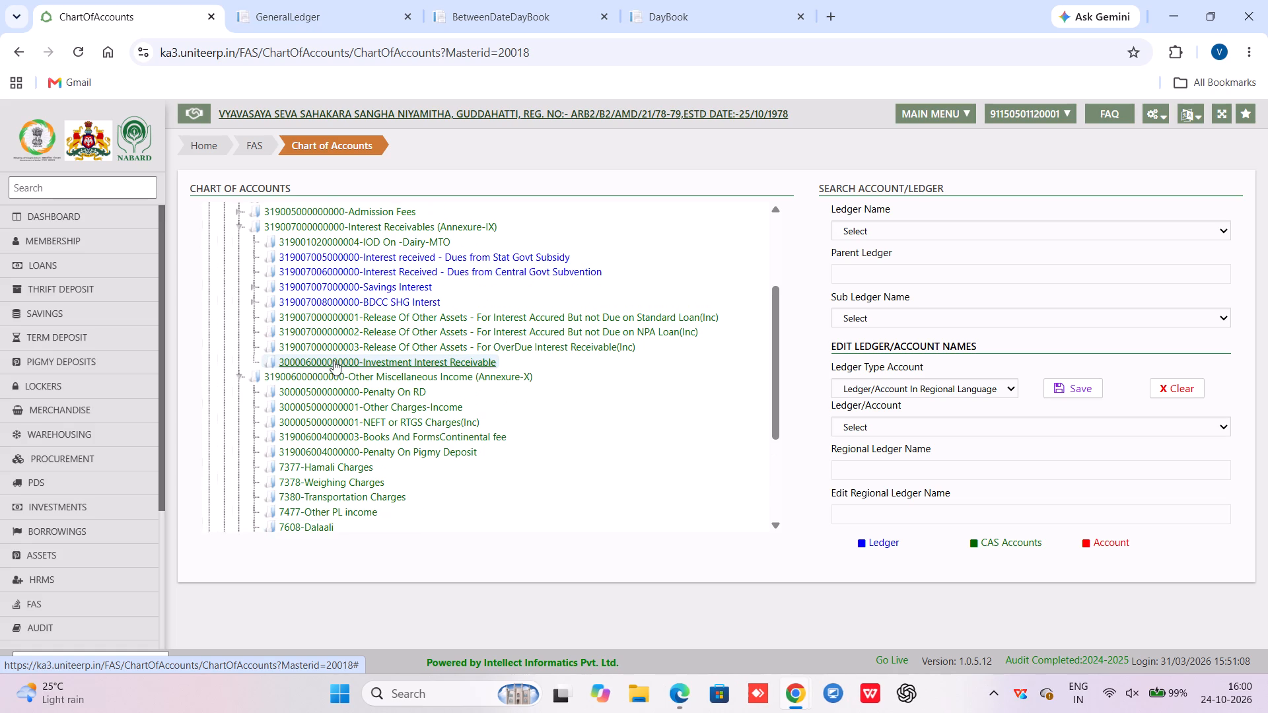
scroll(334, 360, up, 2)
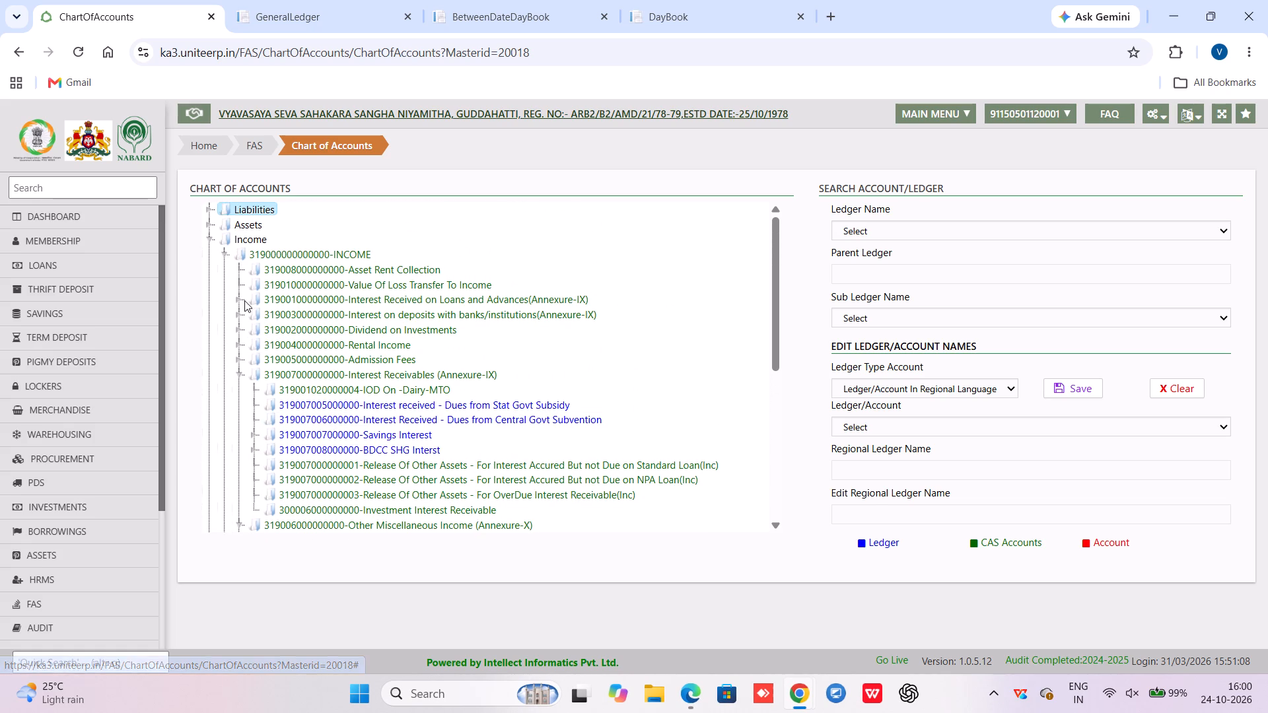
click(241, 300)
scroll(437, 417, down, 4)
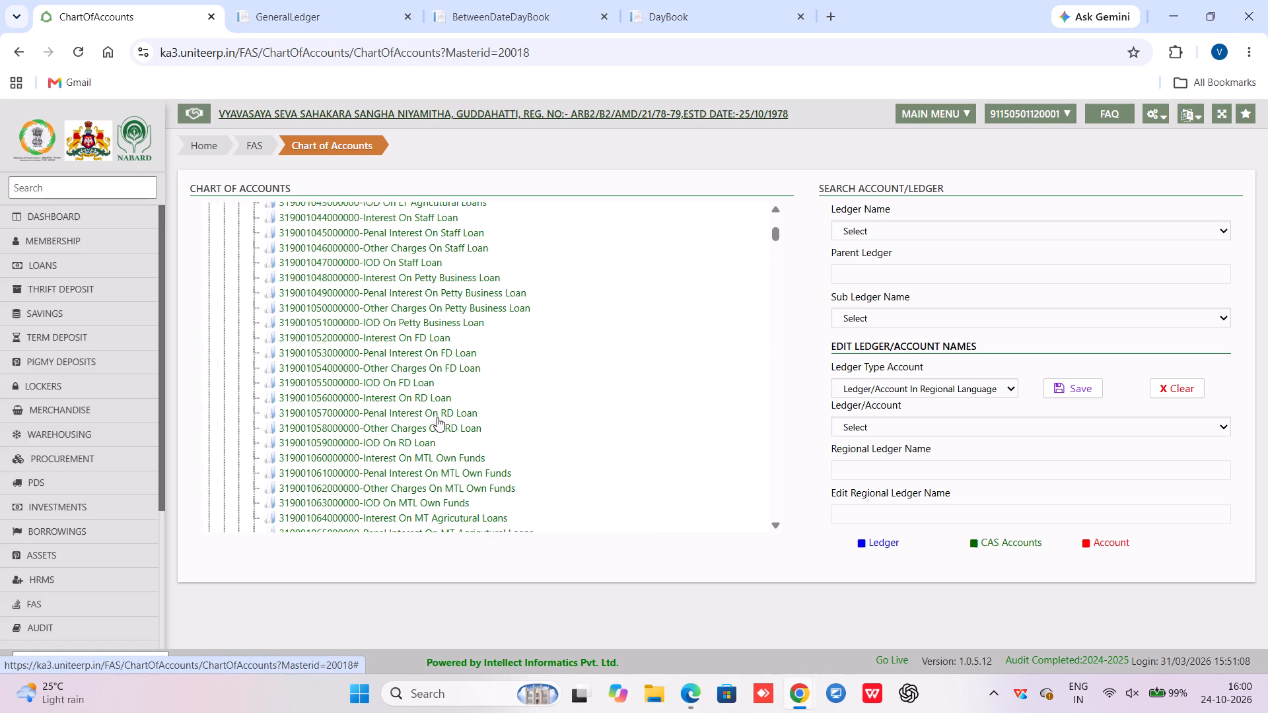
scroll(437, 417, down, 1)
scroll(437, 417, up, 1)
scroll(437, 417, down, 4)
scroll(437, 417, up, 2)
scroll(437, 417, down, 1)
scroll(437, 417, up, 2)
scroll(437, 417, down, 2)
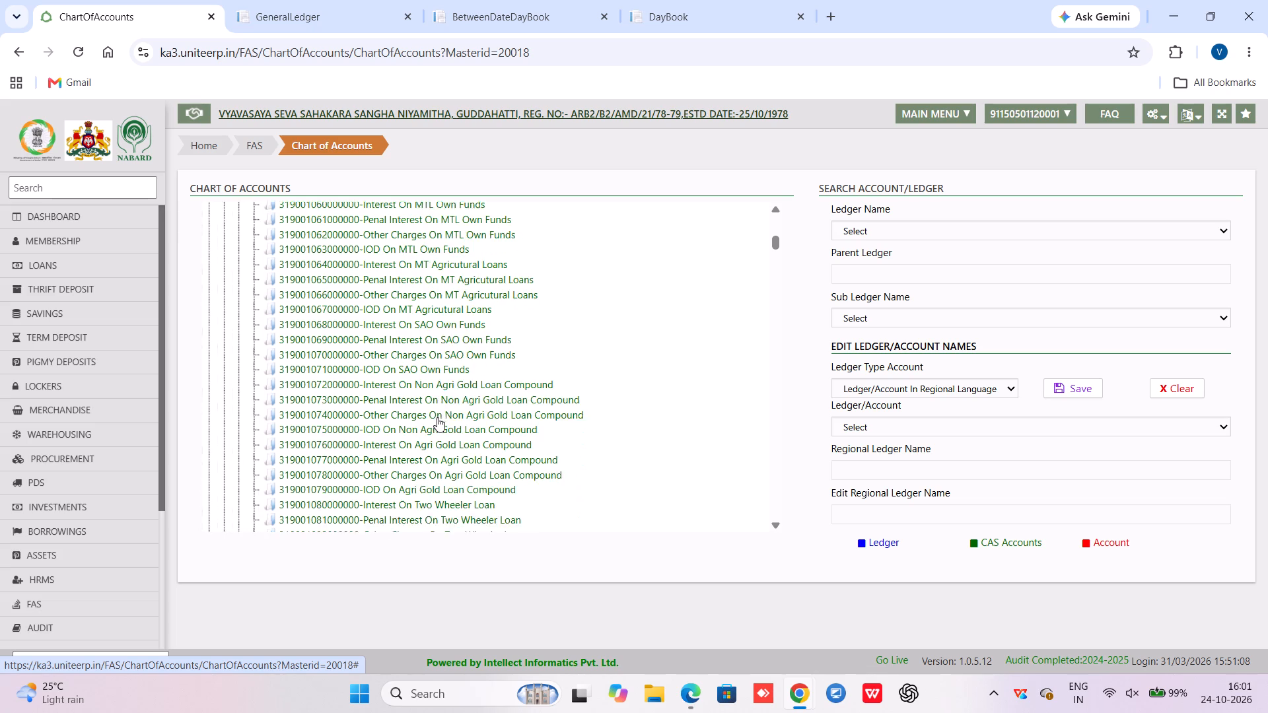
scroll(437, 417, down, 3)
scroll(444, 420, up, 1)
scroll(444, 420, down, 8)
scroll(428, 411, up, 1)
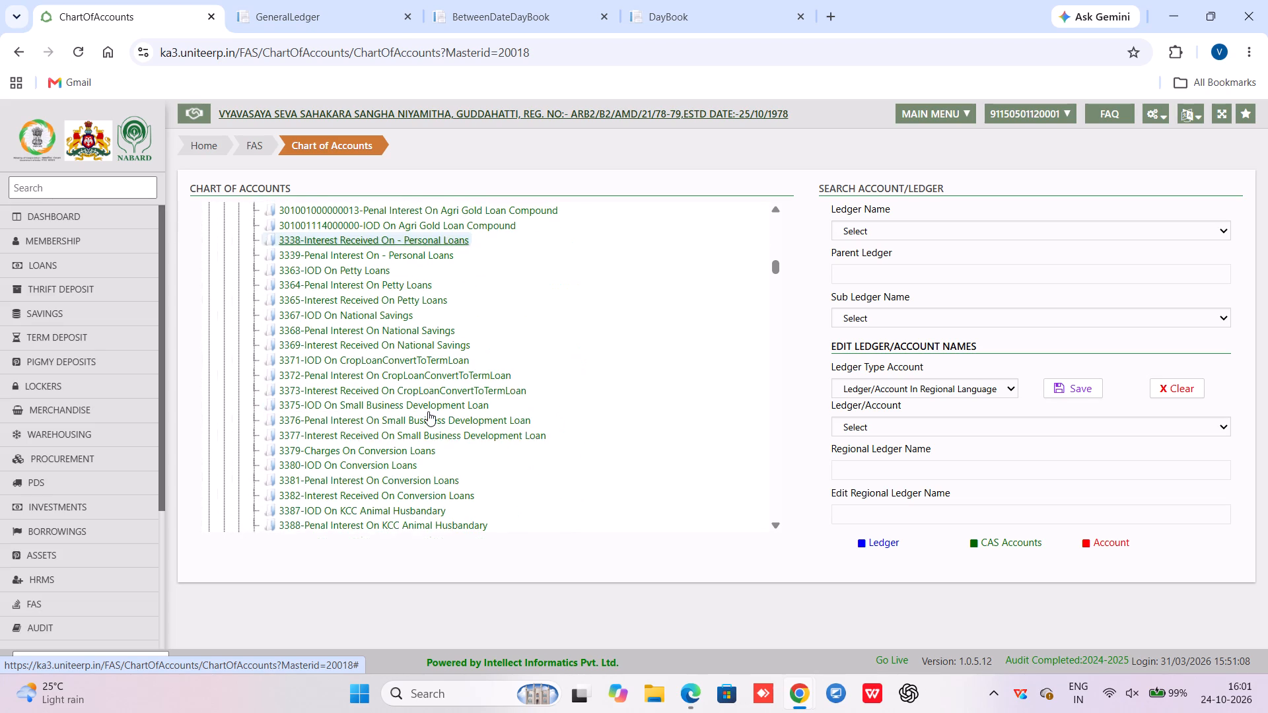
scroll(428, 411, down, 20)
scroll(428, 411, up, 2)
scroll(428, 411, down, 6)
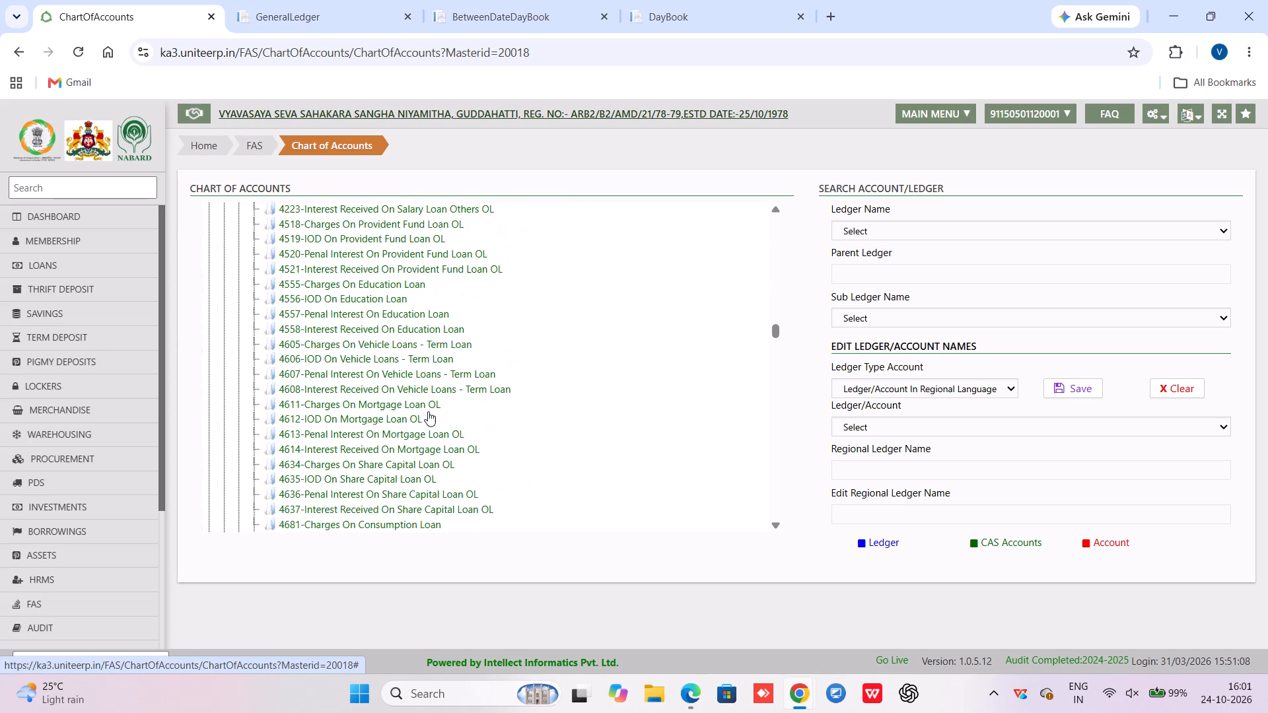
scroll(428, 411, down, 16)
scroll(428, 411, up, 1)
scroll(428, 411, down, 16)
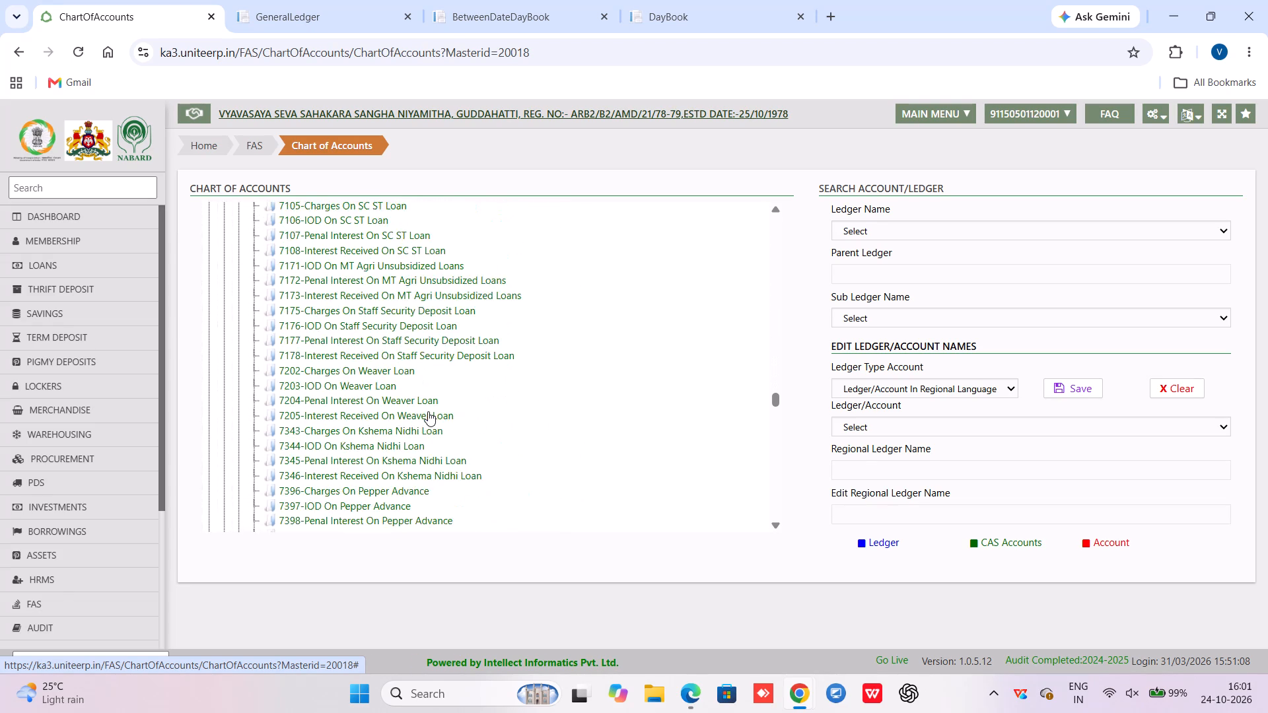
scroll(428, 411, down, 12)
scroll(428, 411, down, 17)
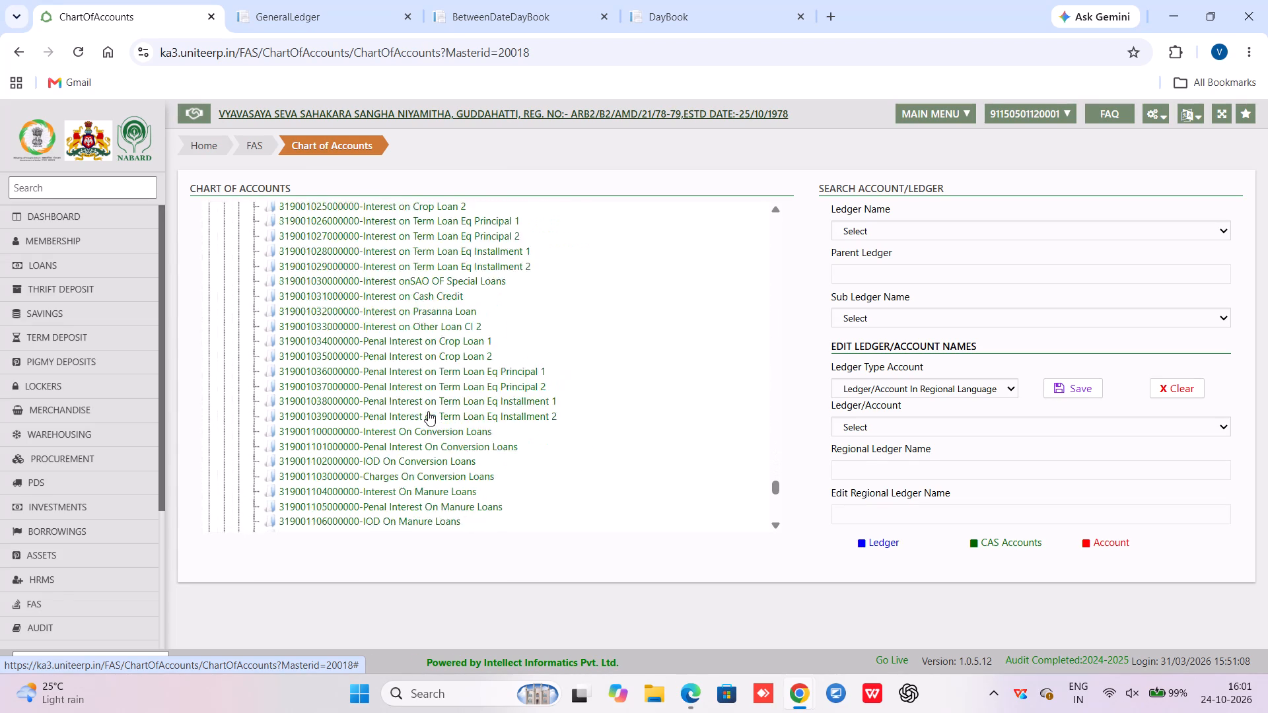
scroll(428, 411, down, 5)
scroll(428, 410, up, 2)
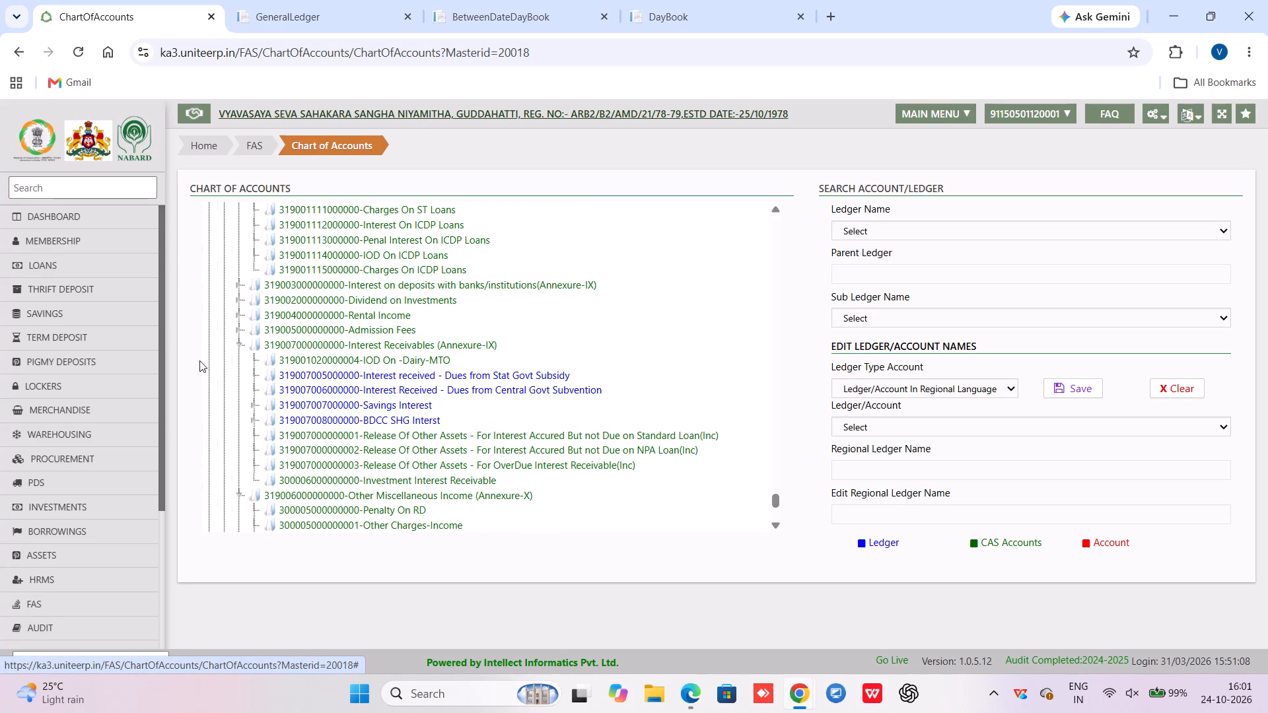
scroll(258, 434, down, 1)
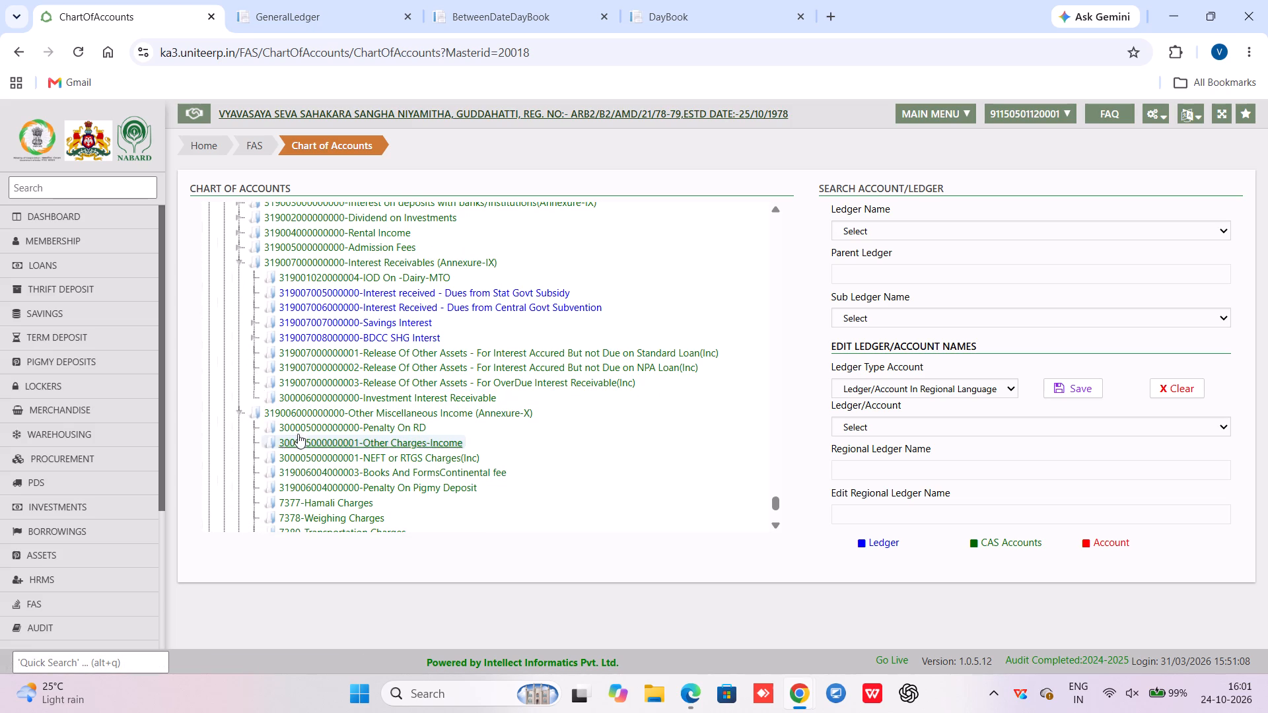
scroll(290, 456, down, 1)
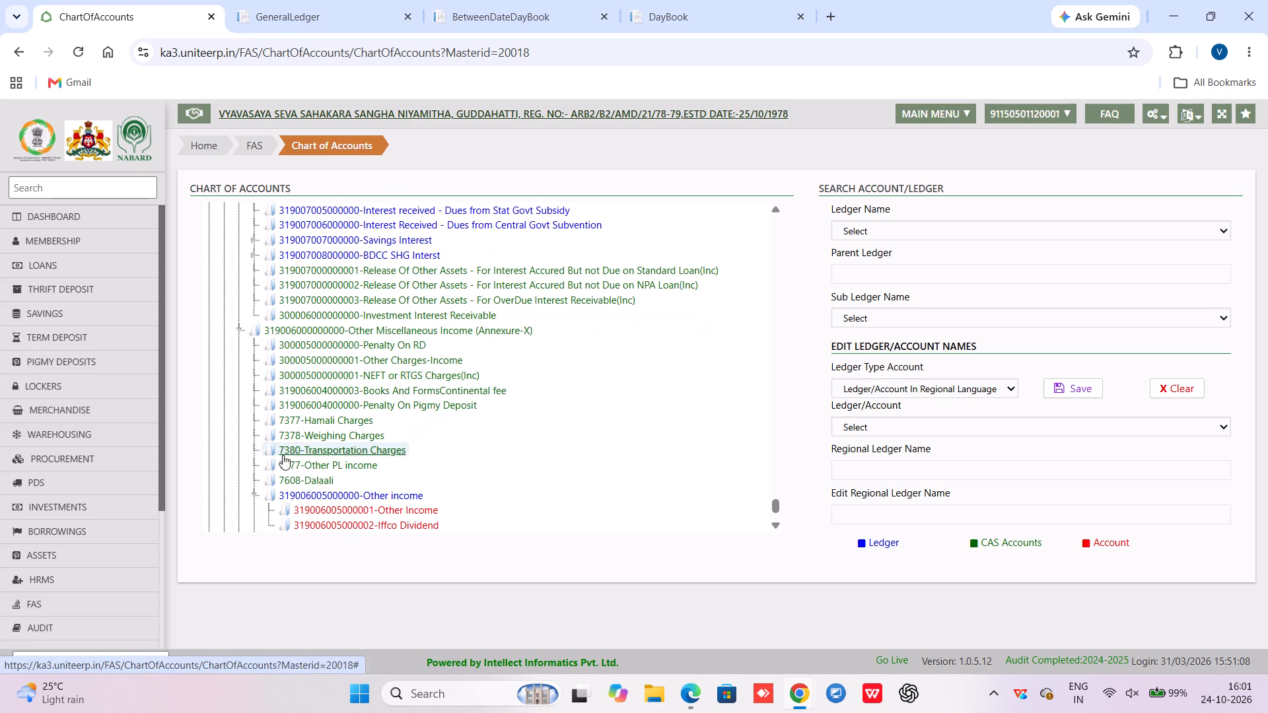
scroll(316, 448, down, 3)
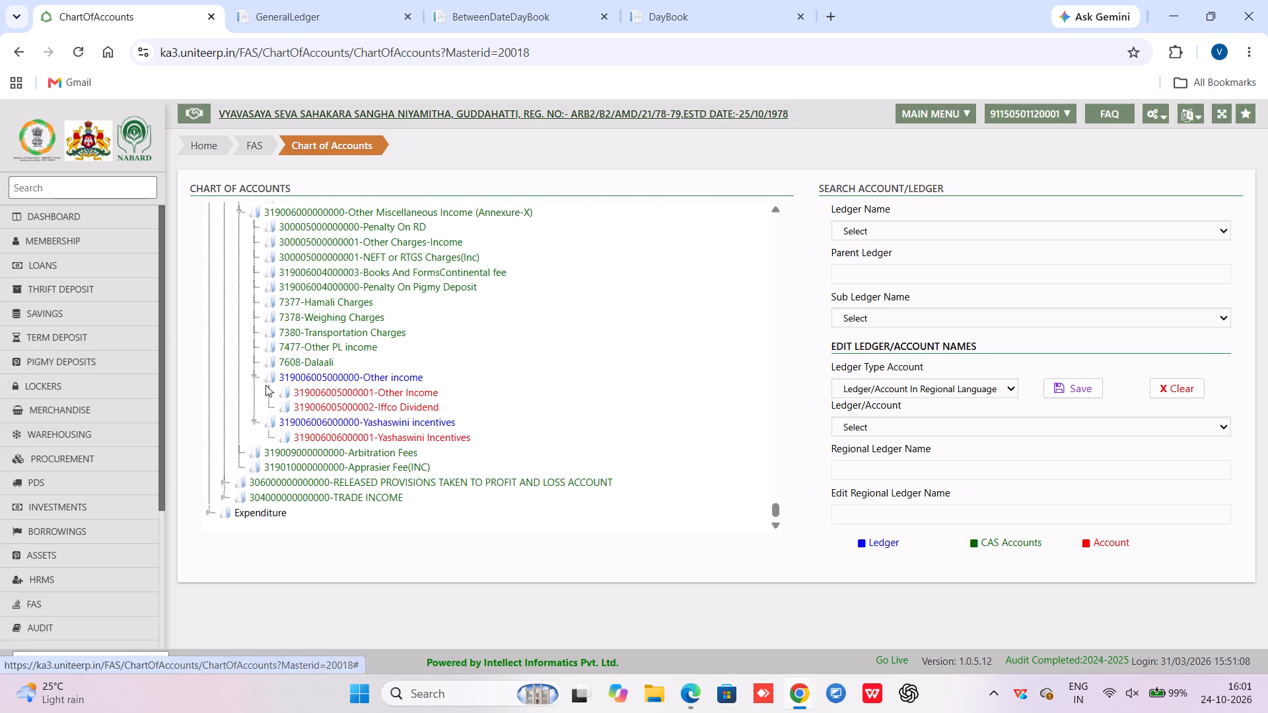
Look back through the loan interest, penal interest, IOD and charges accounts up to the start of the chart.
scroll(265, 385, up, 8)
scroll(270, 386, down, 1)
scroll(271, 386, up, 2)
scroll(271, 386, down, 2)
scroll(271, 386, up, 1)
scroll(271, 386, down, 1)
scroll(271, 386, up, 1)
scroll(271, 386, down, 2)
scroll(273, 386, up, 6)
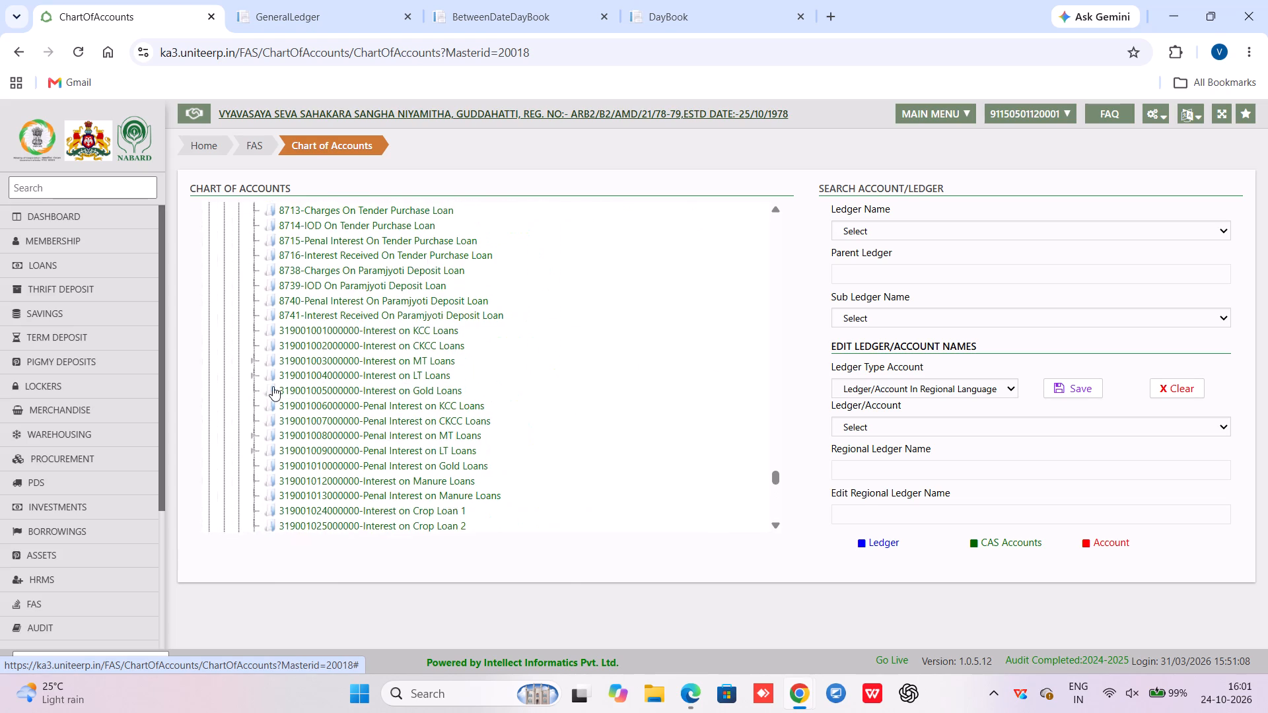
scroll(273, 386, up, 5)
scroll(273, 387, down, 2)
scroll(273, 388, up, 5)
scroll(273, 388, down, 1)
scroll(273, 388, up, 3)
scroll(273, 388, down, 2)
scroll(273, 388, up, 6)
scroll(273, 388, down, 1)
scroll(273, 388, up, 3)
scroll(273, 388, down, 1)
scroll(273, 388, up, 5)
scroll(273, 388, down, 2)
scroll(273, 388, up, 7)
scroll(273, 388, down, 1)
scroll(273, 388, up, 2)
scroll(275, 388, down, 1)
scroll(275, 388, up, 5)
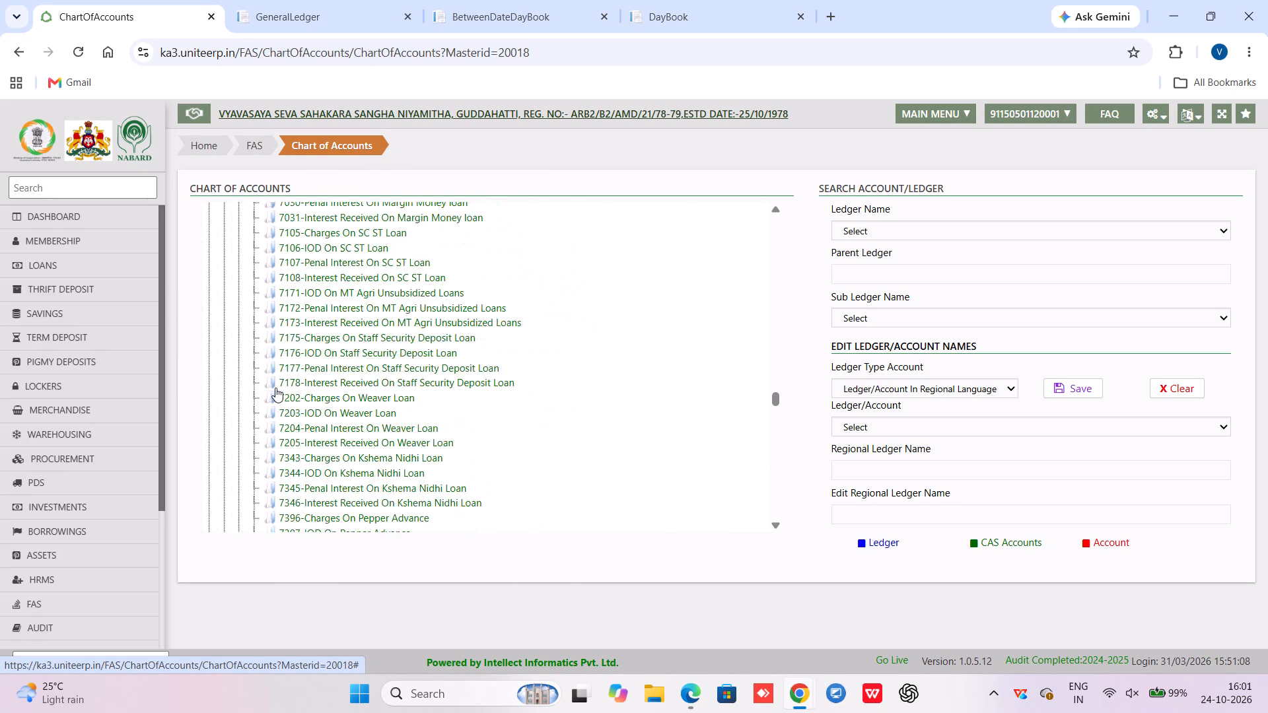
scroll(275, 388, up, 2)
scroll(275, 388, down, 2)
scroll(275, 388, up, 5)
scroll(275, 388, down, 1)
scroll(275, 388, up, 5)
scroll(275, 388, down, 1)
scroll(275, 388, up, 8)
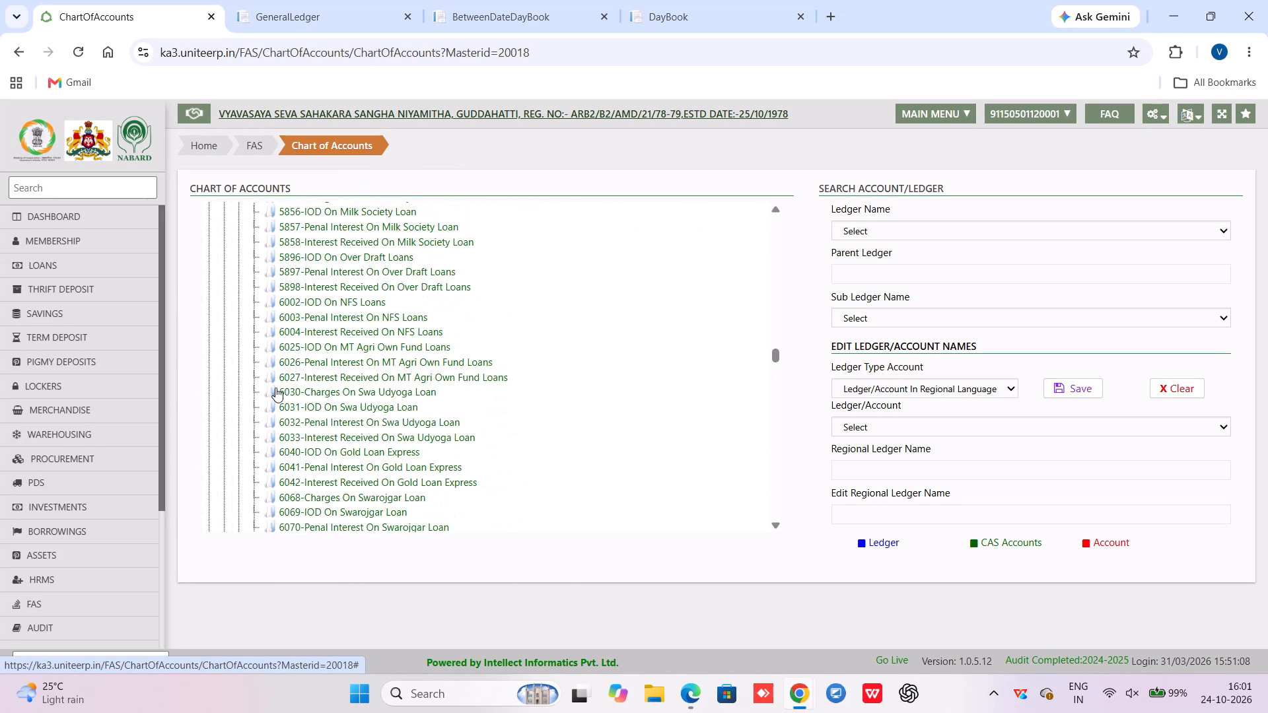
scroll(275, 388, up, 12)
scroll(276, 389, down, 1)
scroll(276, 389, up, 1)
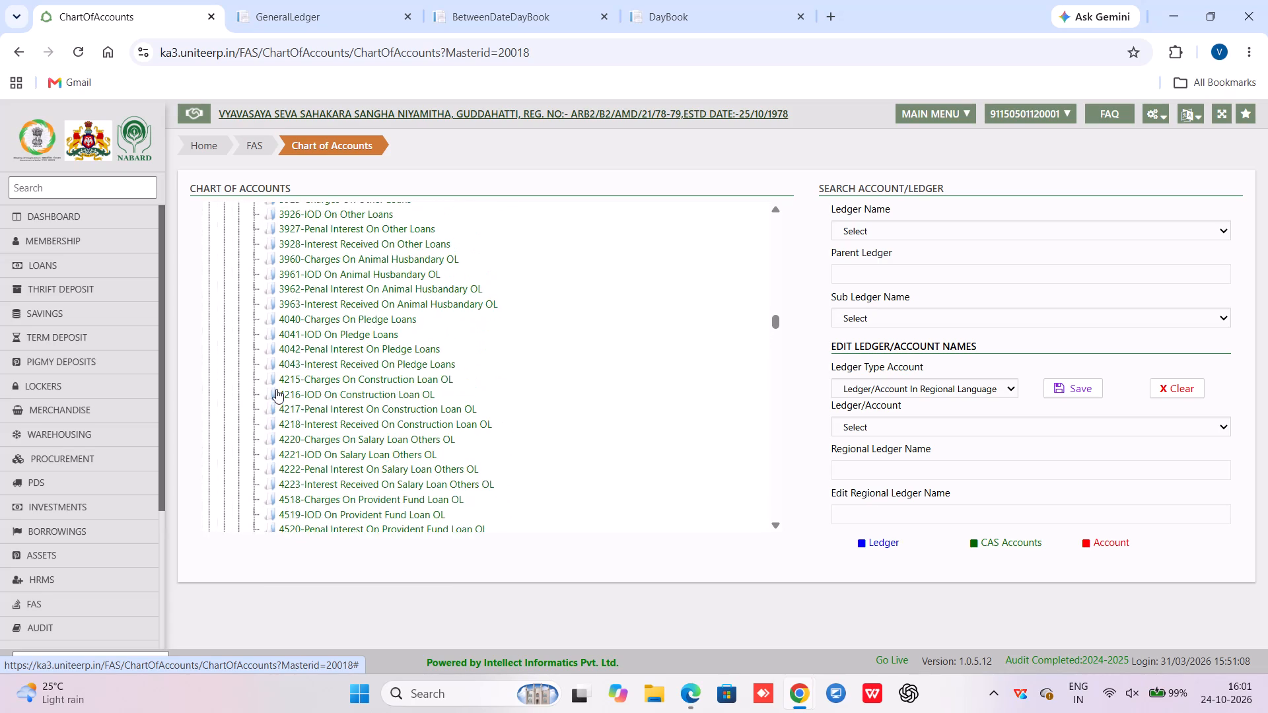
scroll(276, 389, up, 10)
scroll(276, 389, down, 1)
scroll(276, 389, up, 2)
scroll(276, 389, down, 1)
scroll(276, 389, up, 3)
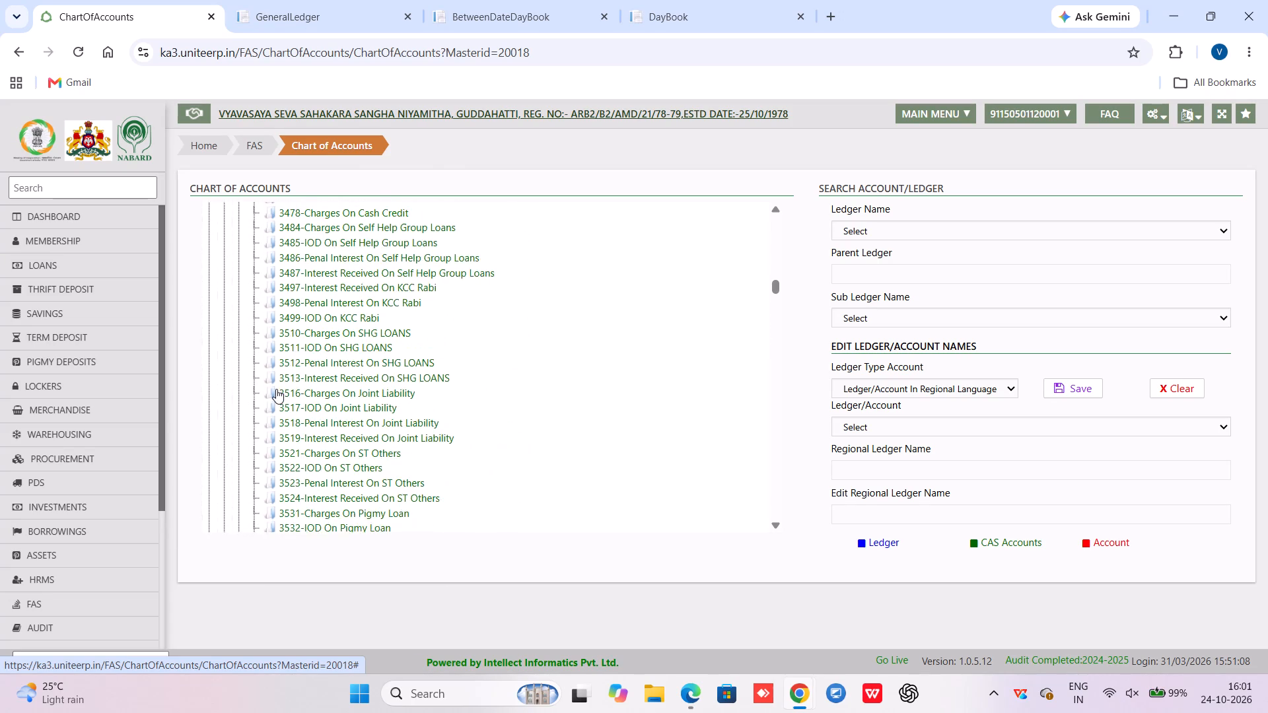
scroll(276, 389, up, 2)
scroll(276, 389, down, 1)
scroll(276, 389, up, 5)
scroll(276, 389, down, 1)
scroll(276, 389, up, 3)
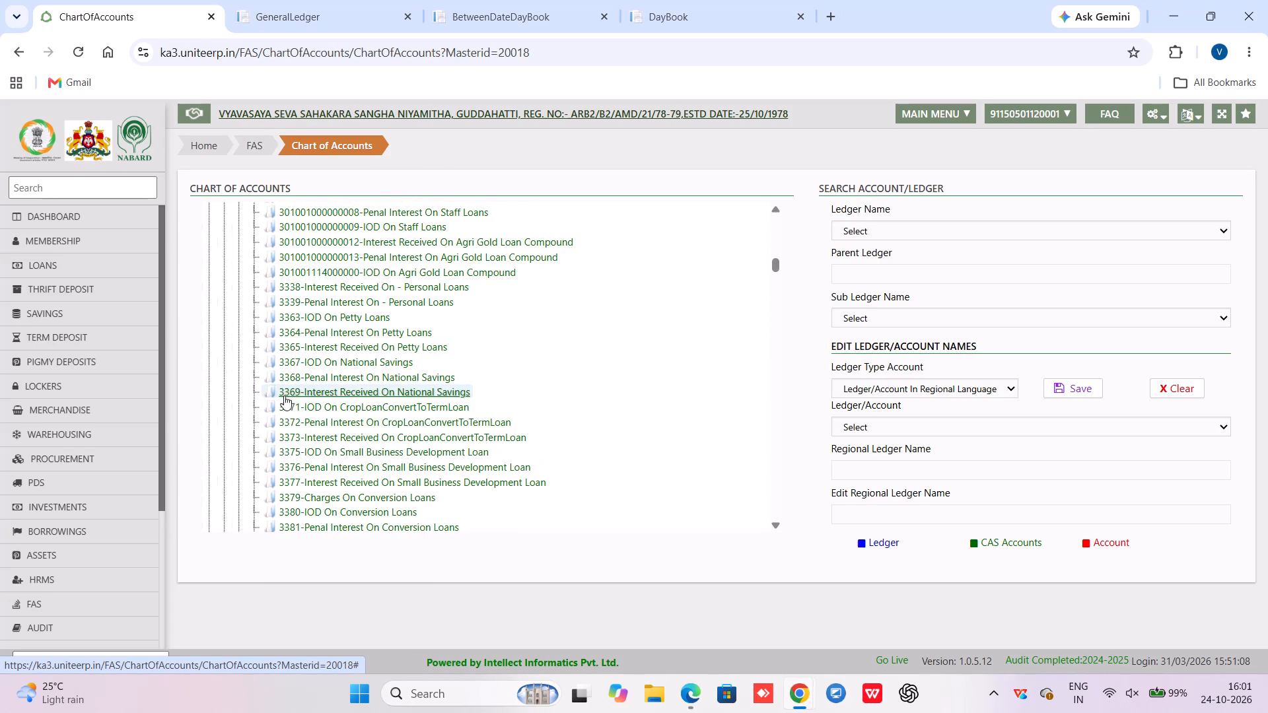
scroll(317, 318, up, 3)
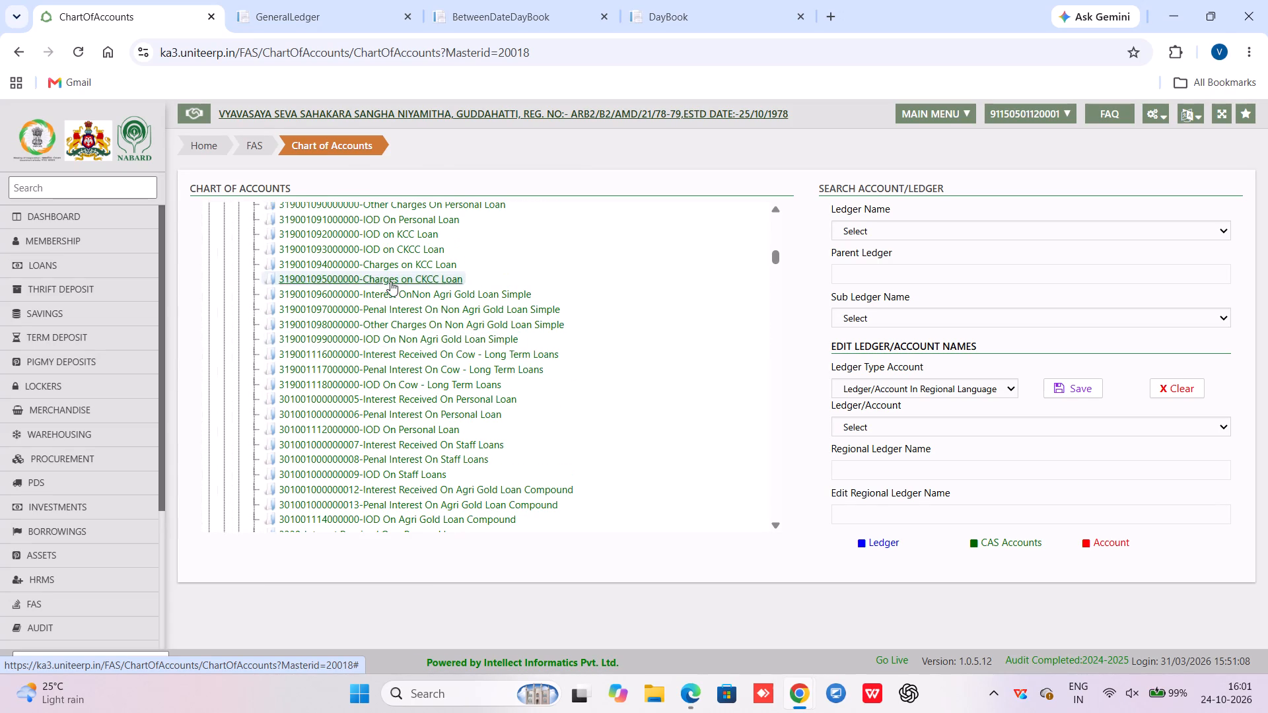
scroll(390, 281, up, 1)
scroll(390, 281, down, 1)
scroll(390, 281, up, 6)
scroll(391, 304, down, 1)
scroll(391, 304, up, 6)
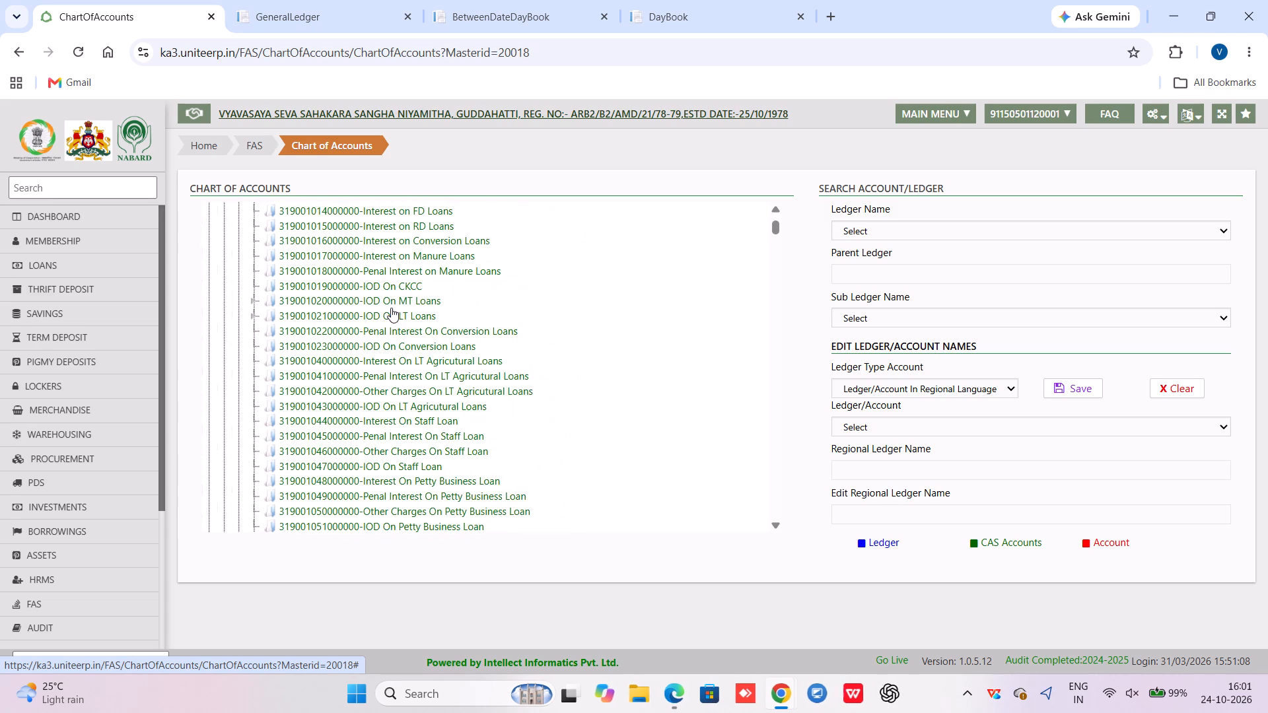
scroll(391, 308, up, 4)
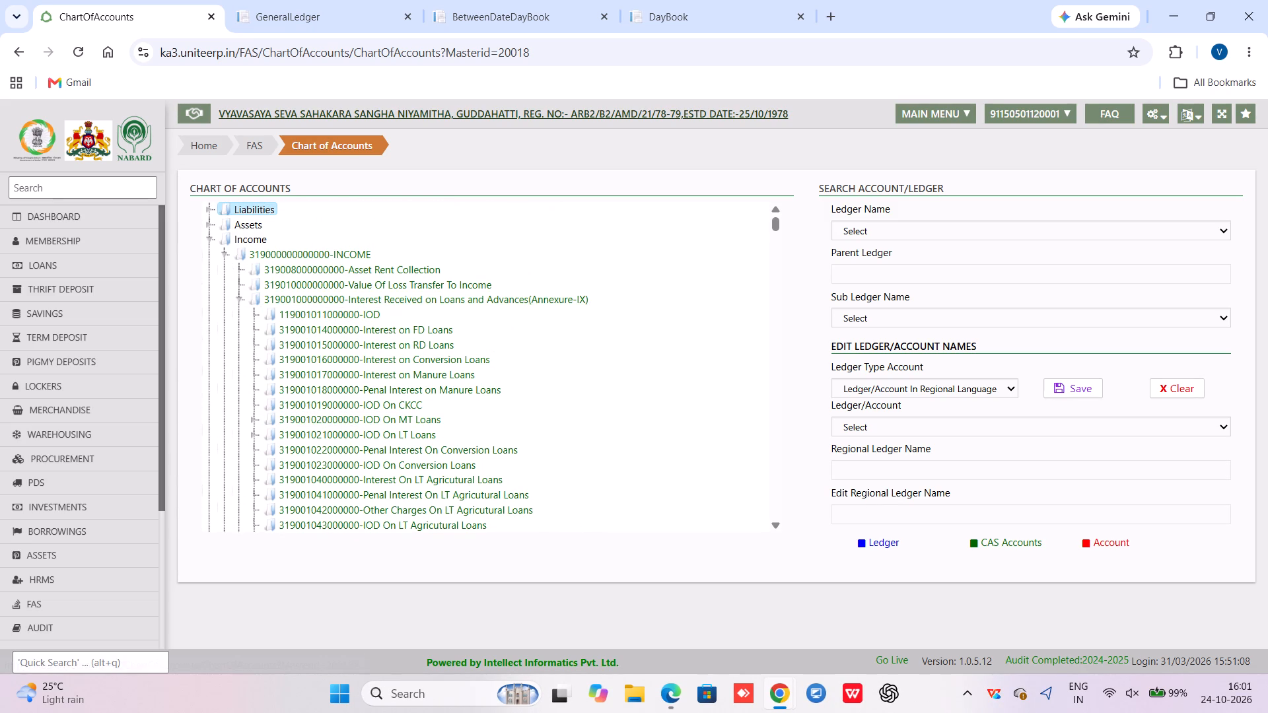
Collapse Interest Received on Loans and Advances, Interest Receivables, and Other Miscellaneous Income with its Other income and Yashaswini incentives ledgers.
click(238, 300)
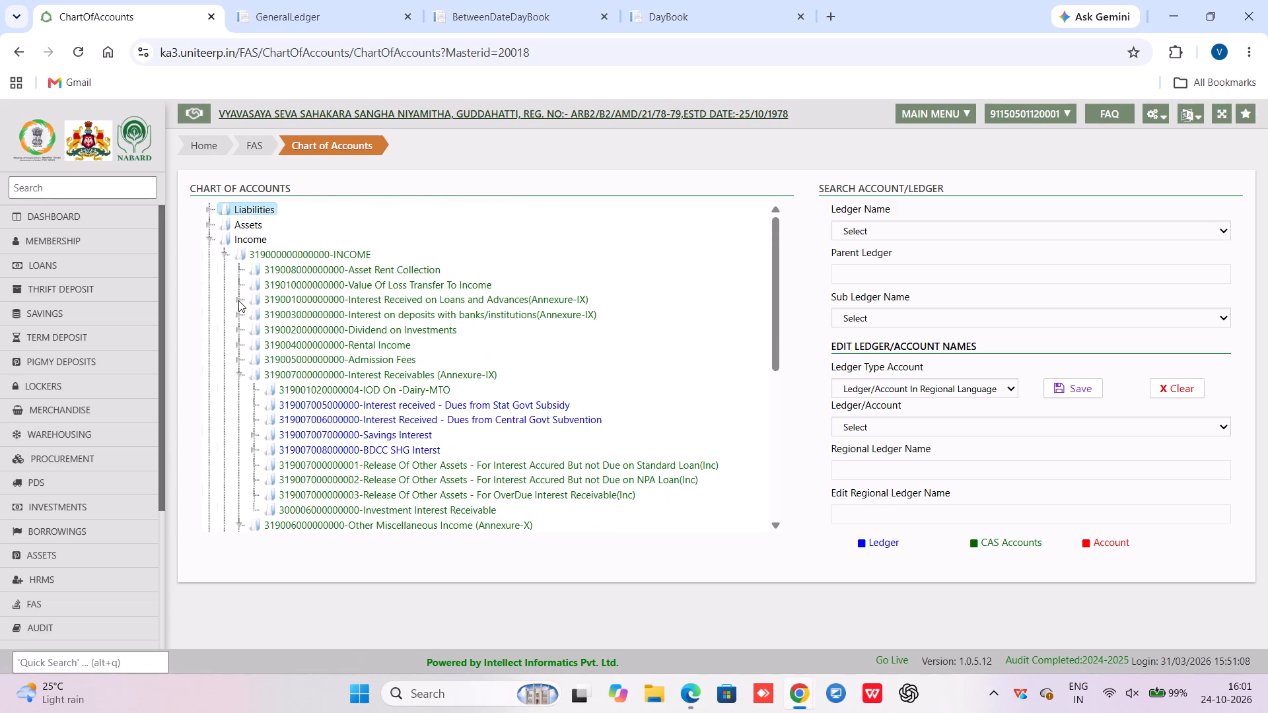
click(240, 374)
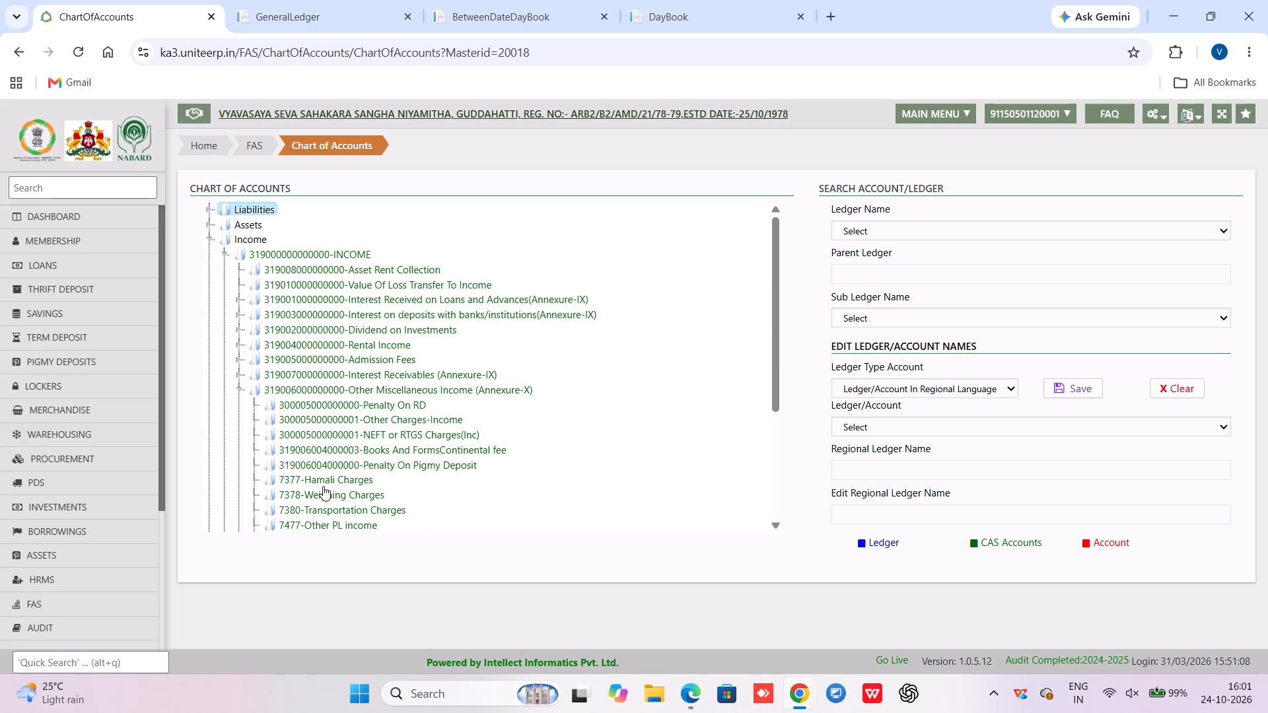
scroll(323, 486, up, 1)
scroll(367, 436, down, 2)
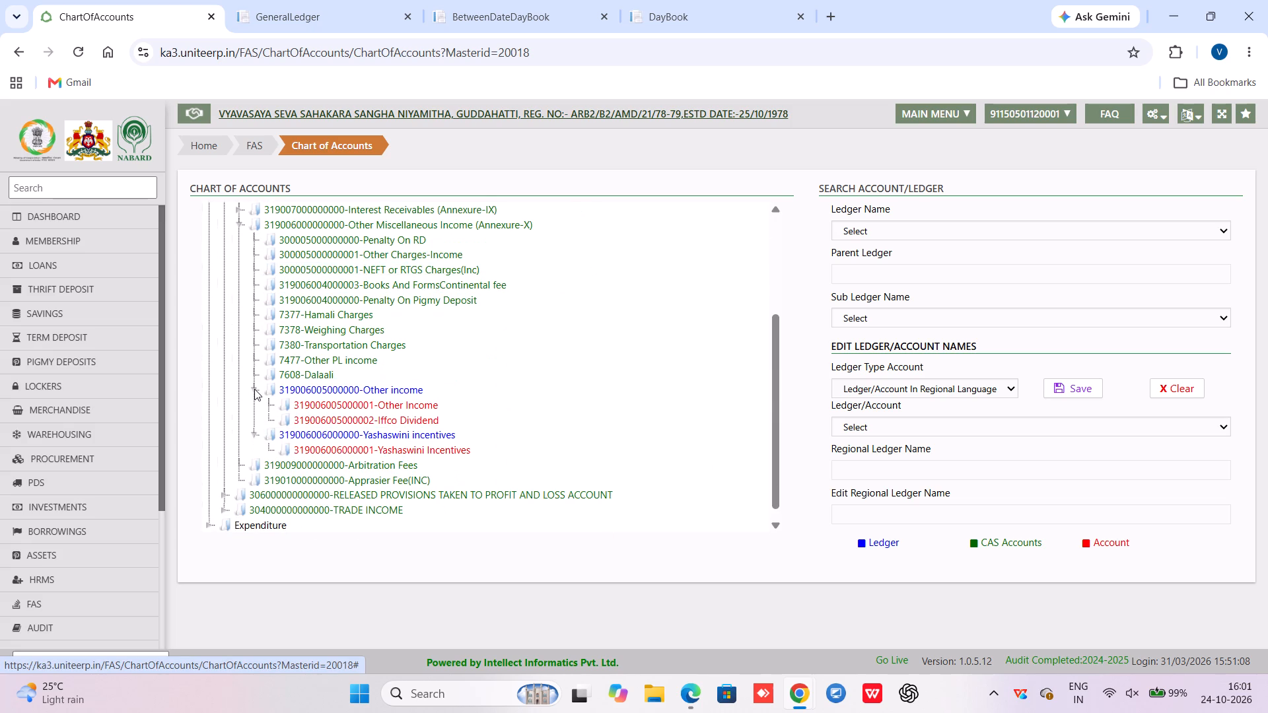
click(254, 389)
click(256, 420)
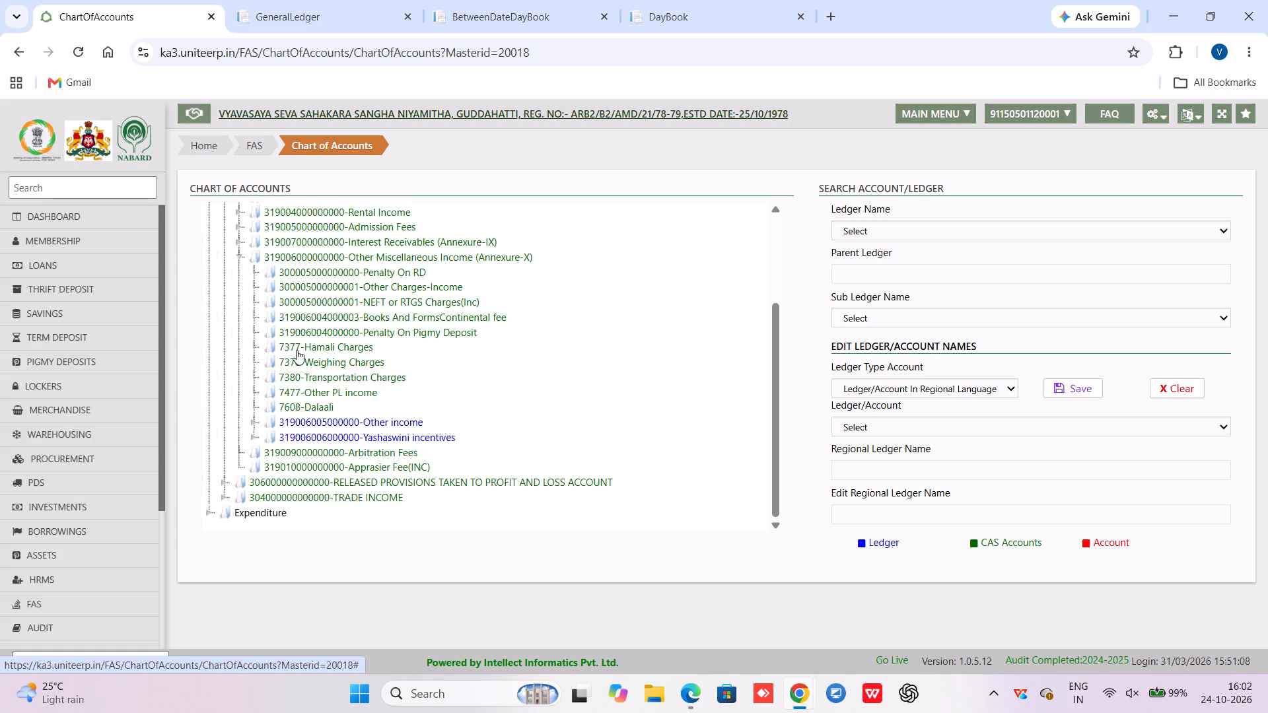
click(237, 260)
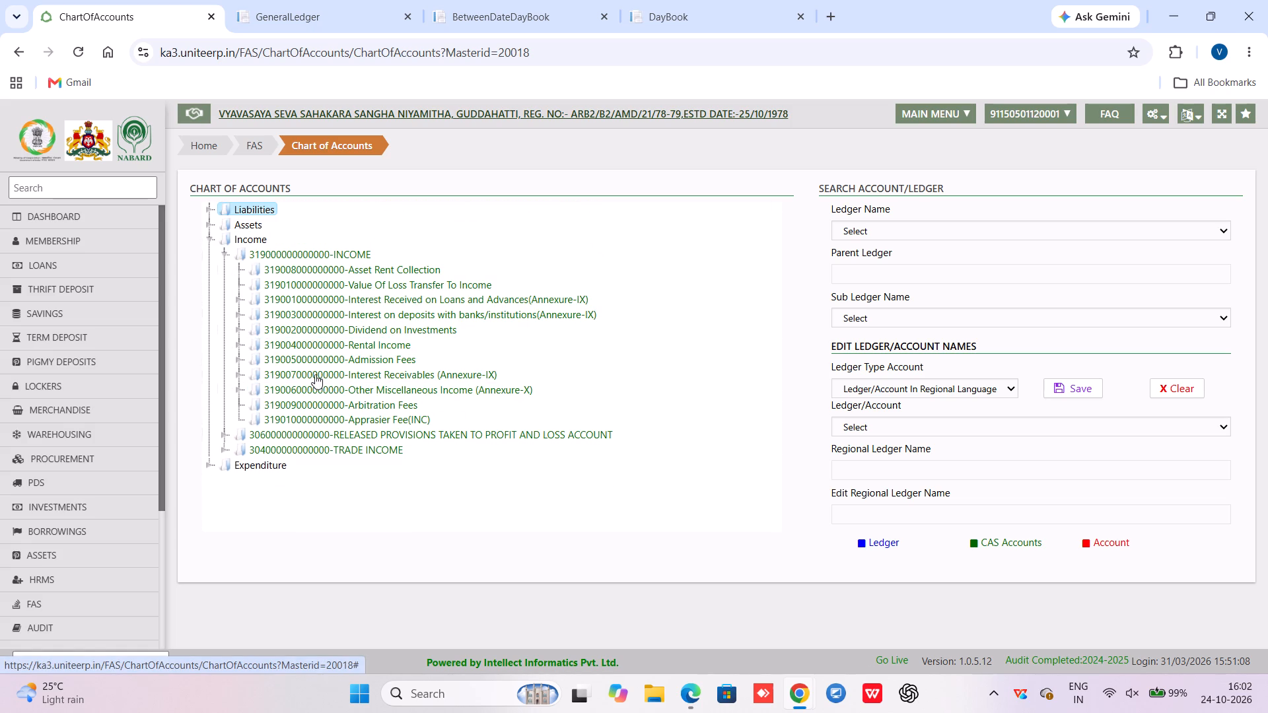
Expand Interest Receivables (Annexure-IX) and select the Interest received - Dues from Stat Govt Subsidy ledger.
click(241, 376)
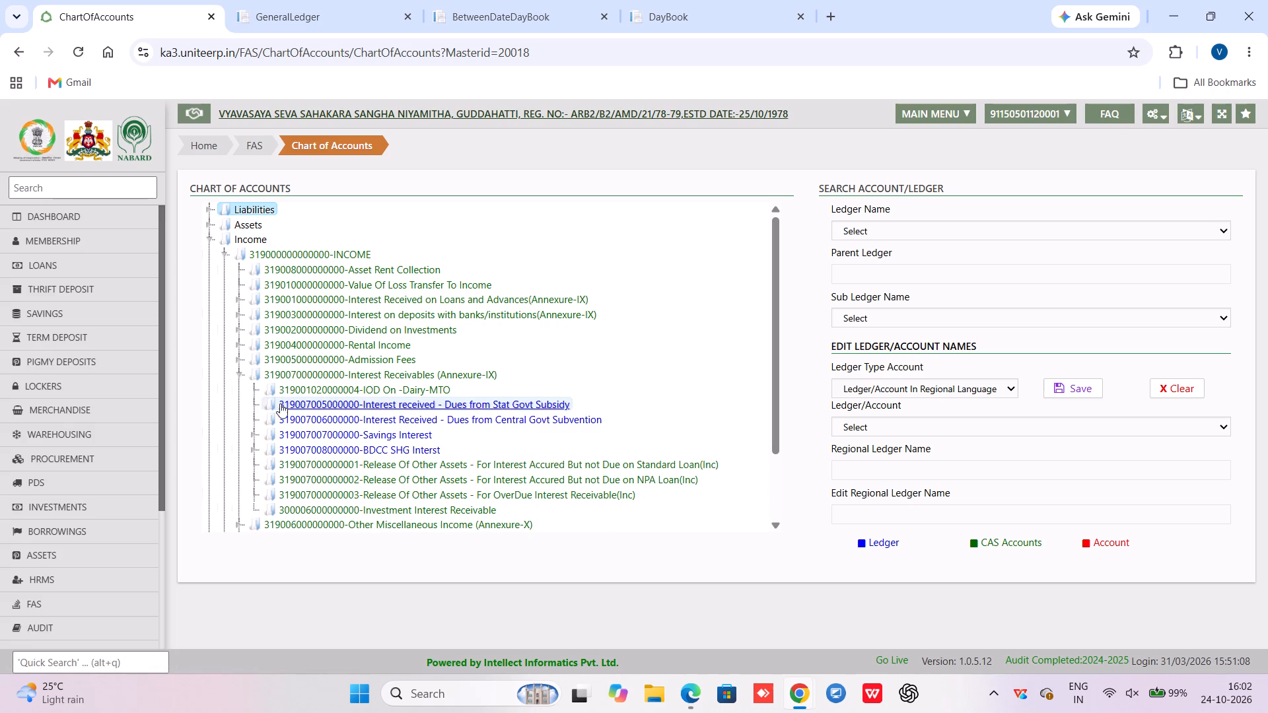
click(320, 403)
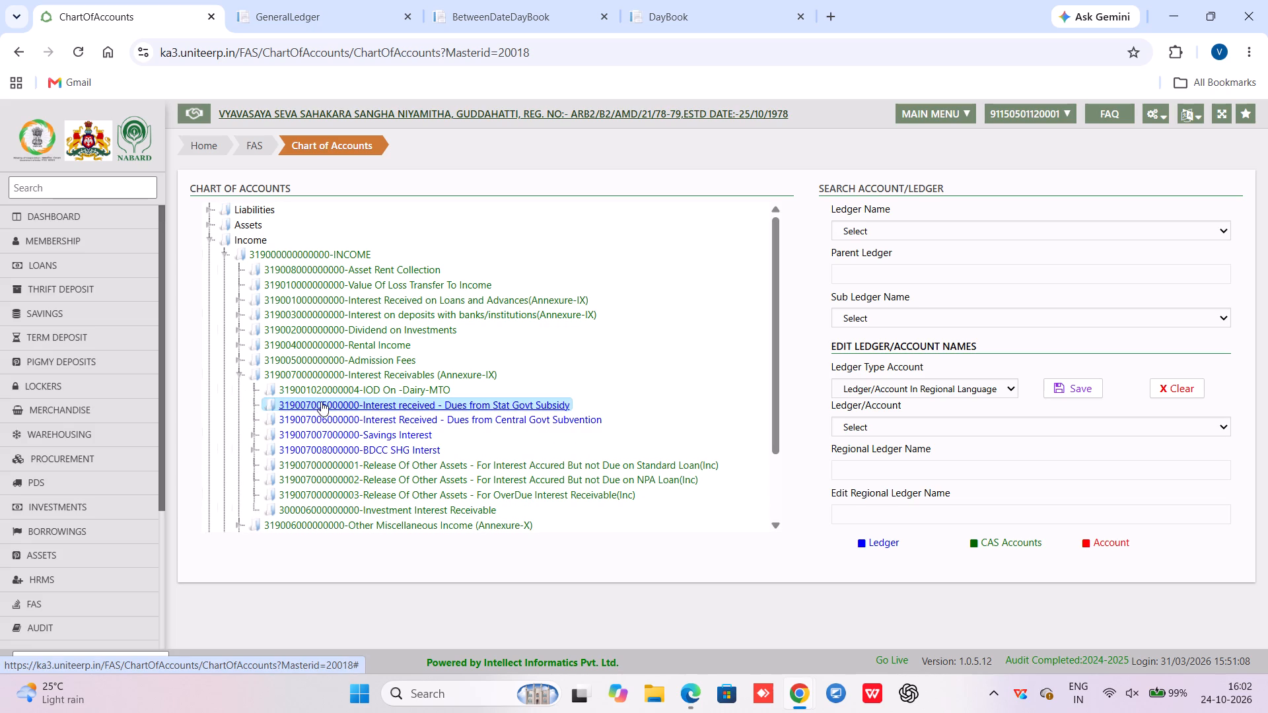
Duplicate the ChartOfAccounts browser tab and return to the original one.
right_click(135, 21)
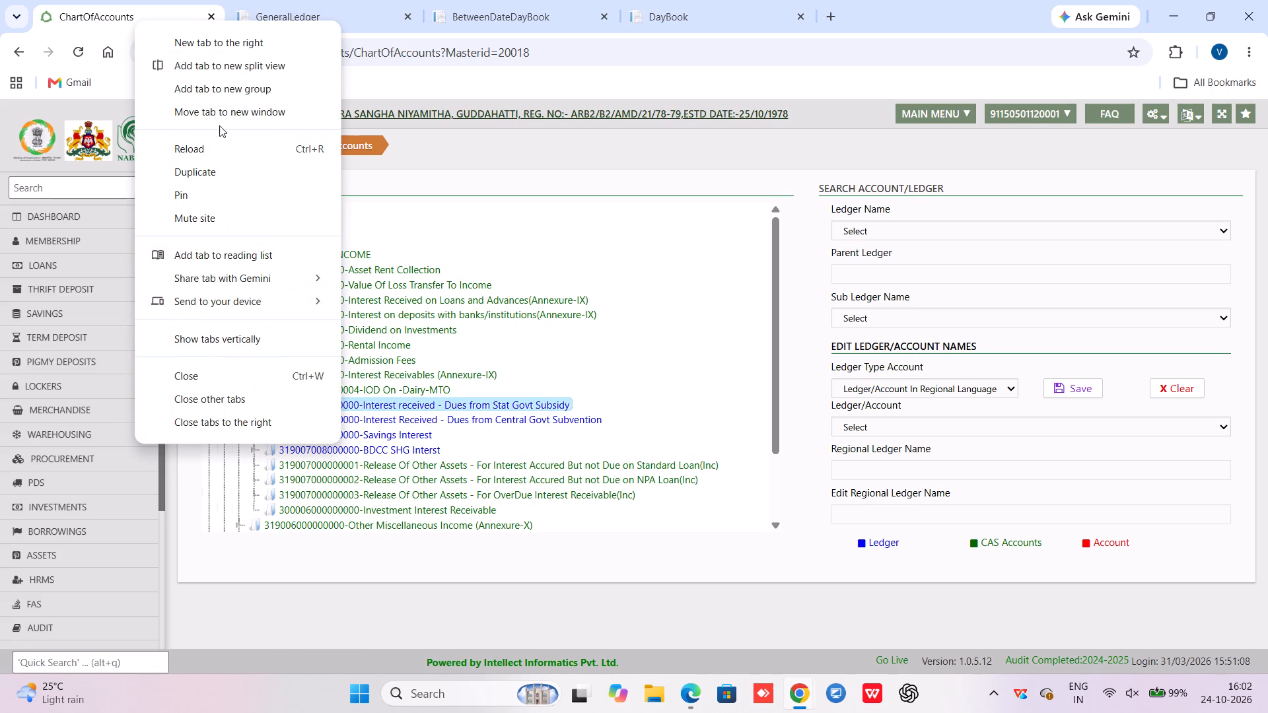
click(209, 180)
click(53, 0)
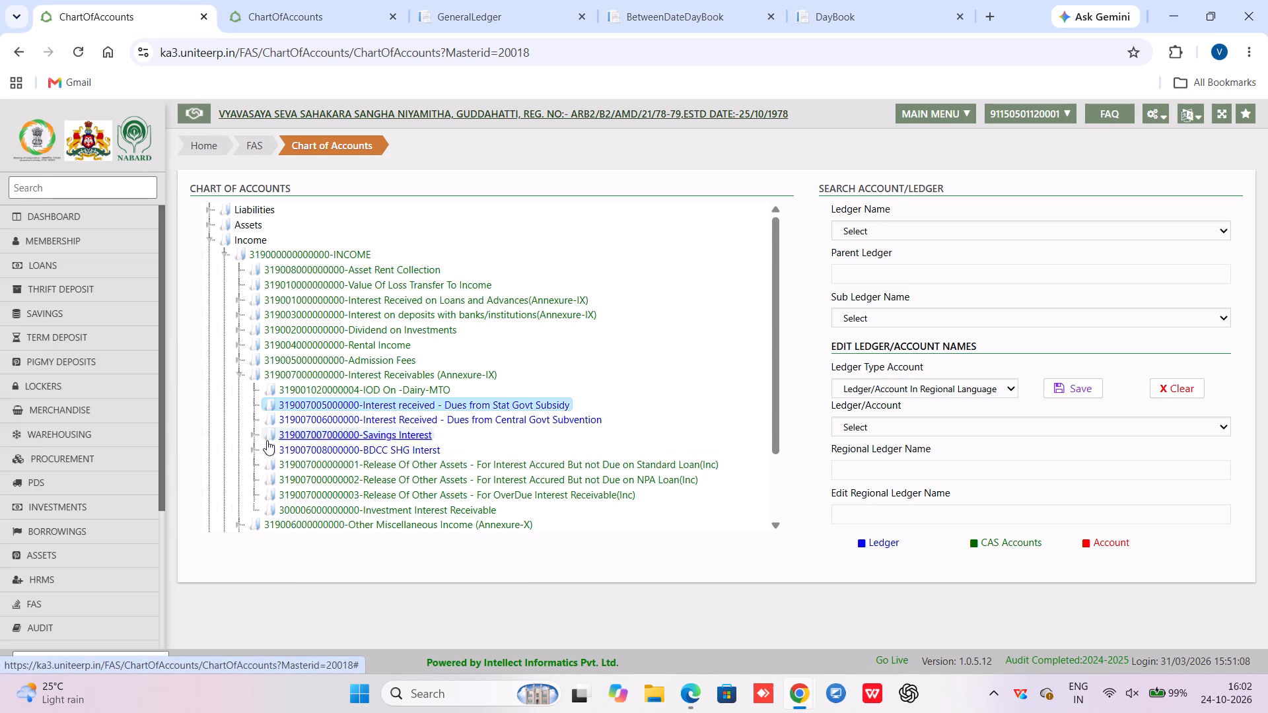
Check the main groups under Liabilities, Assets and Expenditure one at a time, then reopen Income with Interest Receivables (Annexure-IX) collapsed.
scroll(280, 458, down, 1)
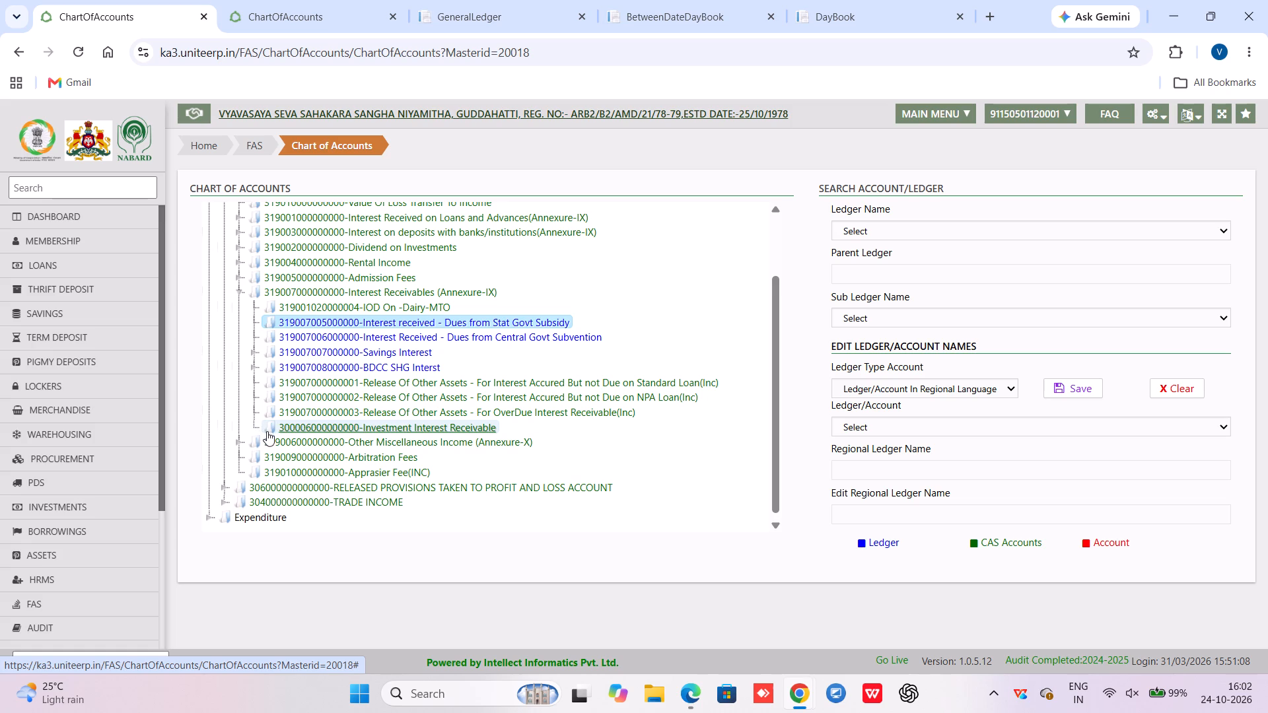
scroll(273, 451, down, 1)
scroll(232, 360, up, 3)
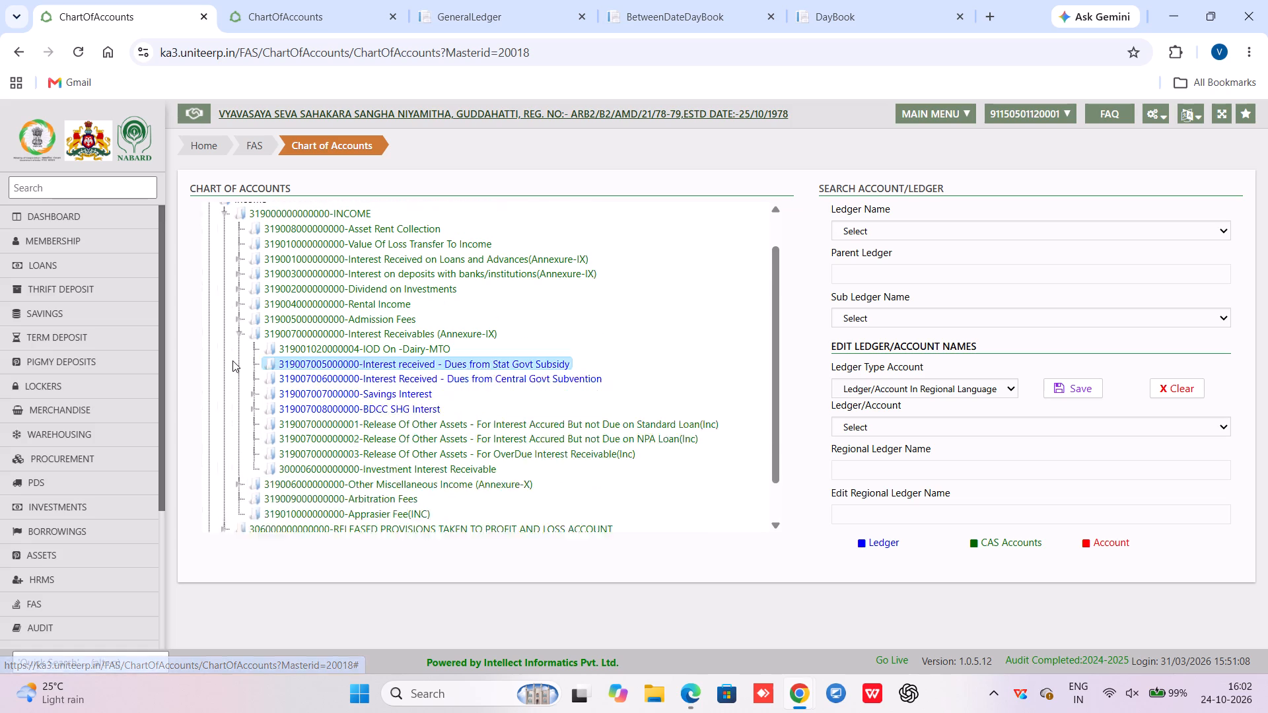
click(207, 242)
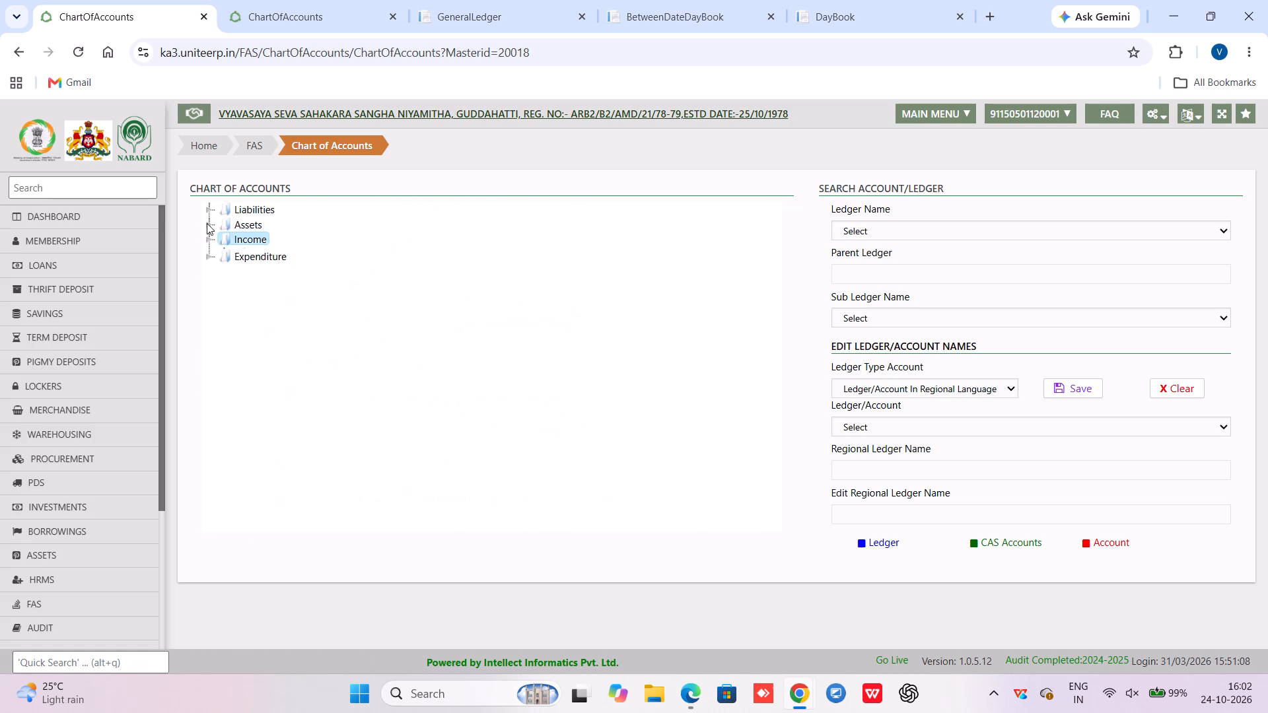
click(207, 213)
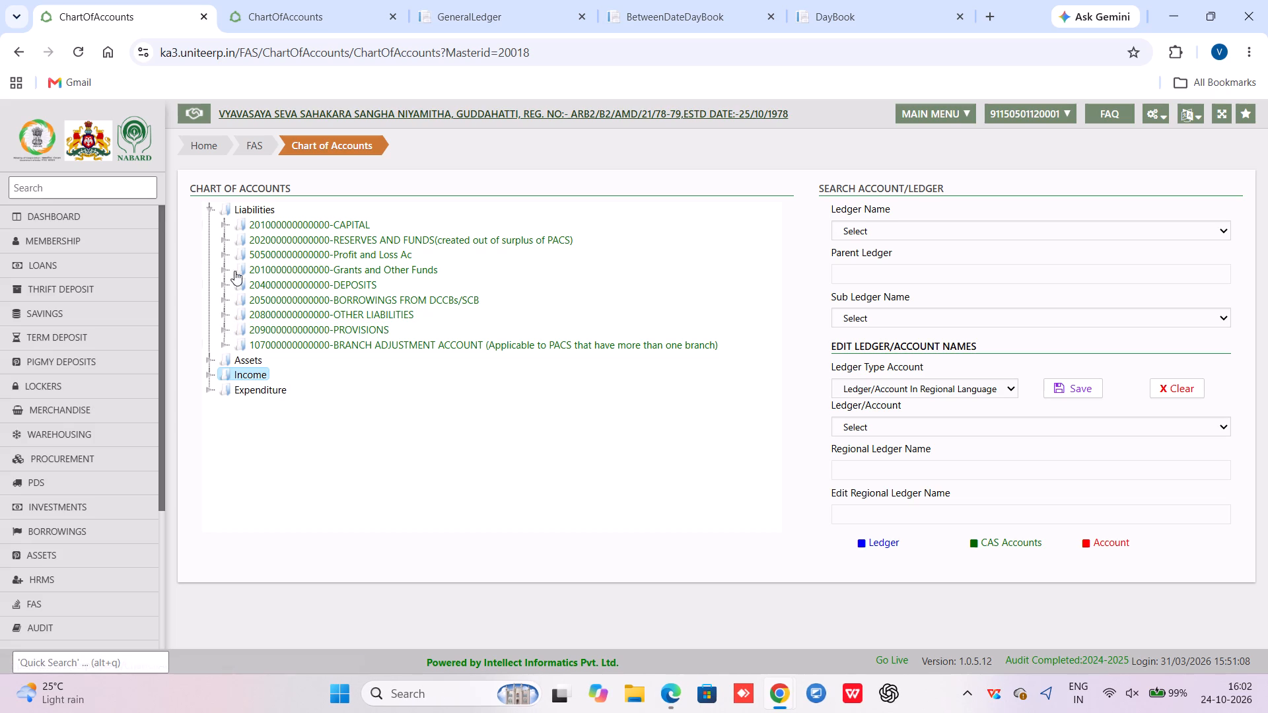
click(210, 213)
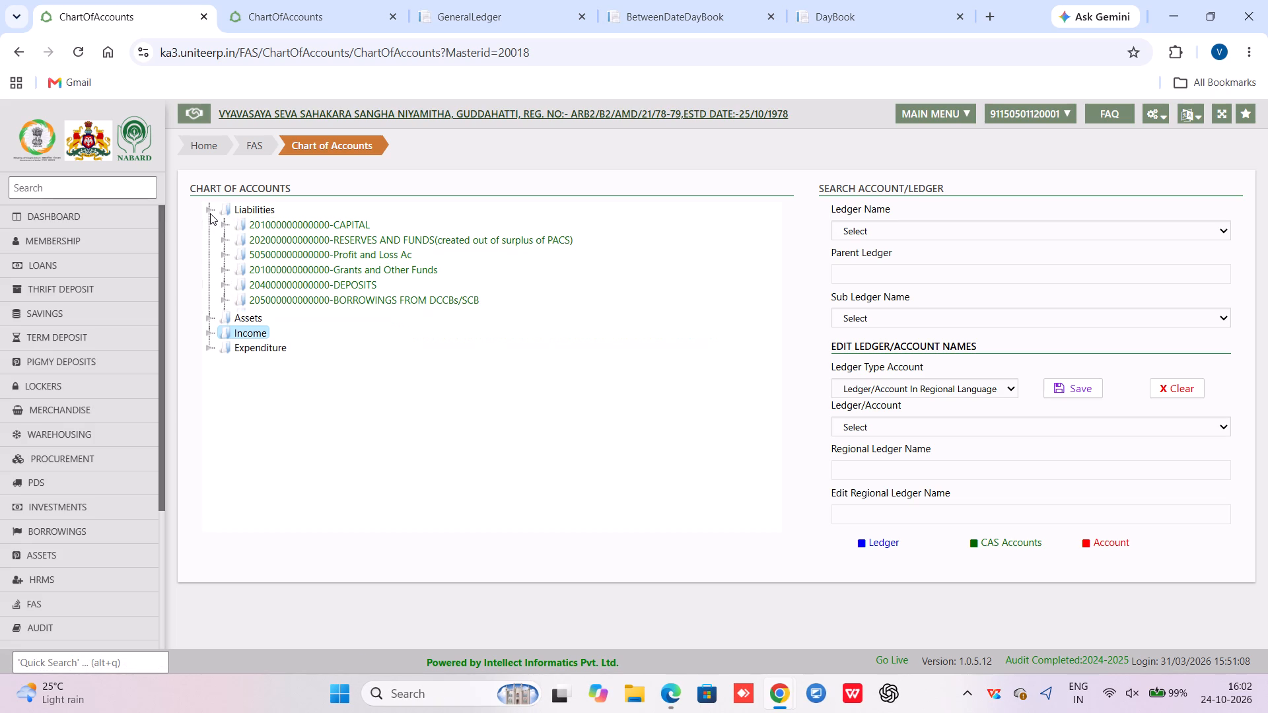
click(209, 224)
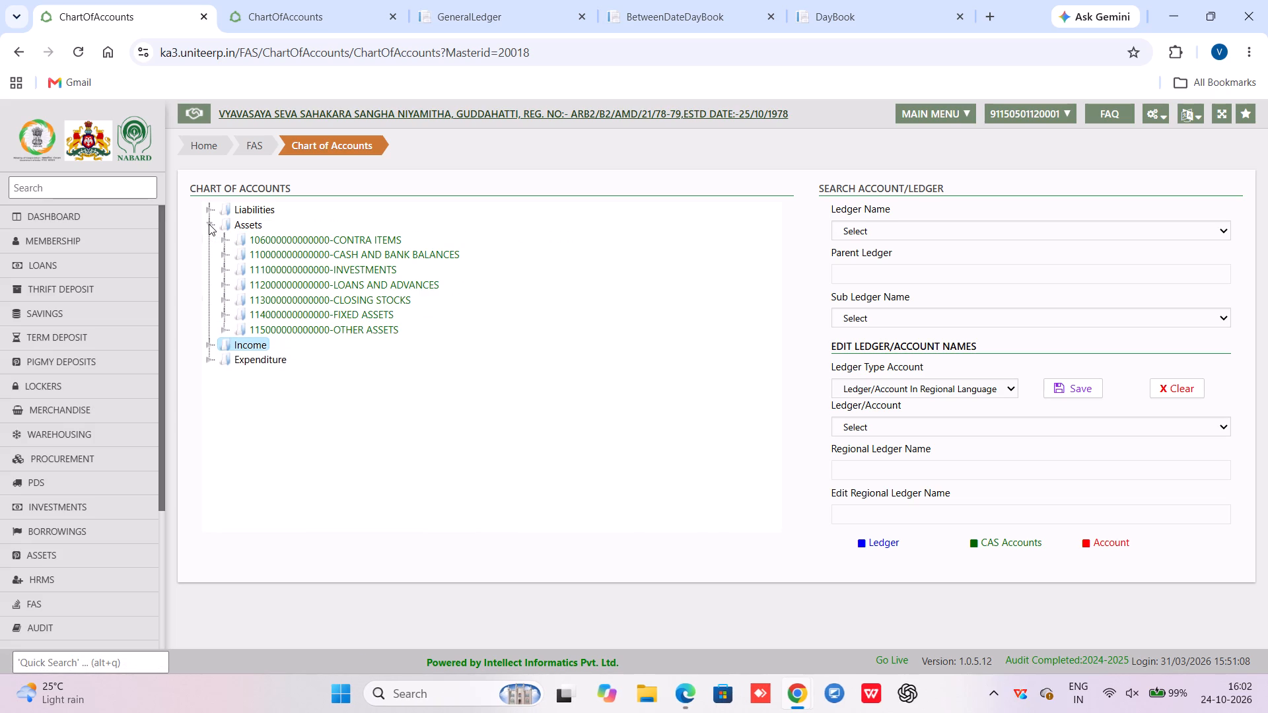
click(209, 224)
click(209, 254)
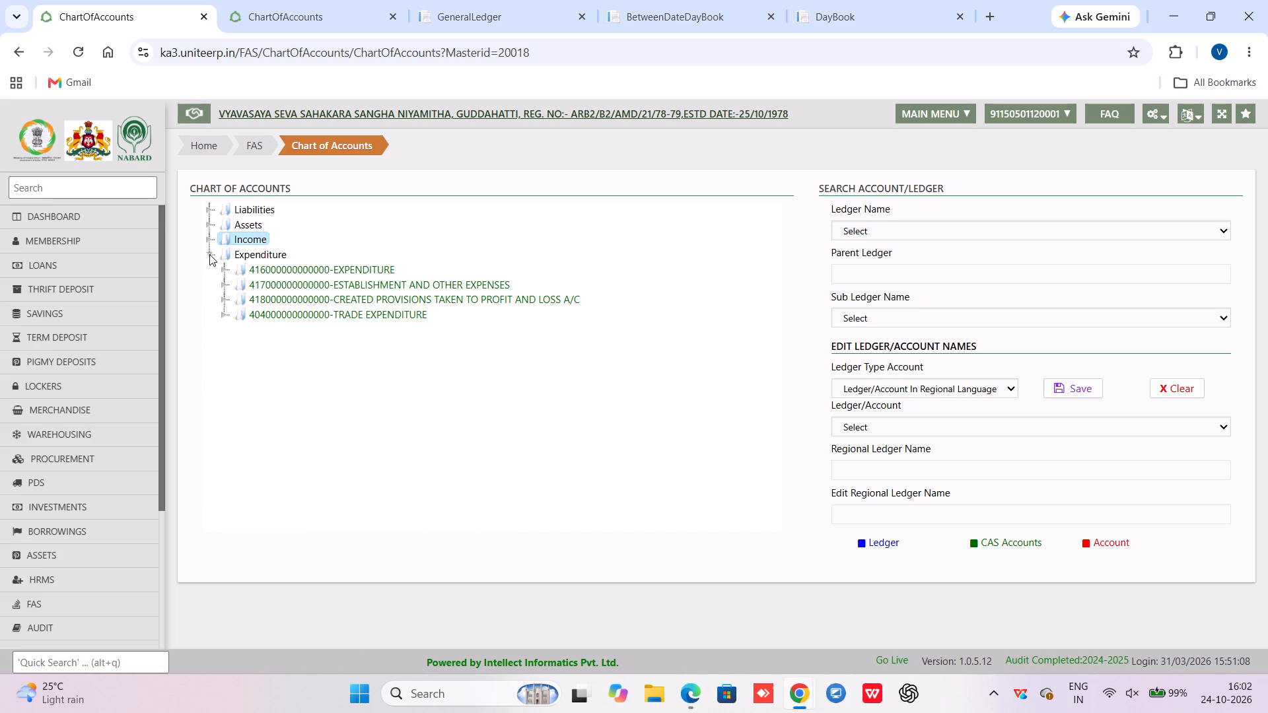
click(209, 254)
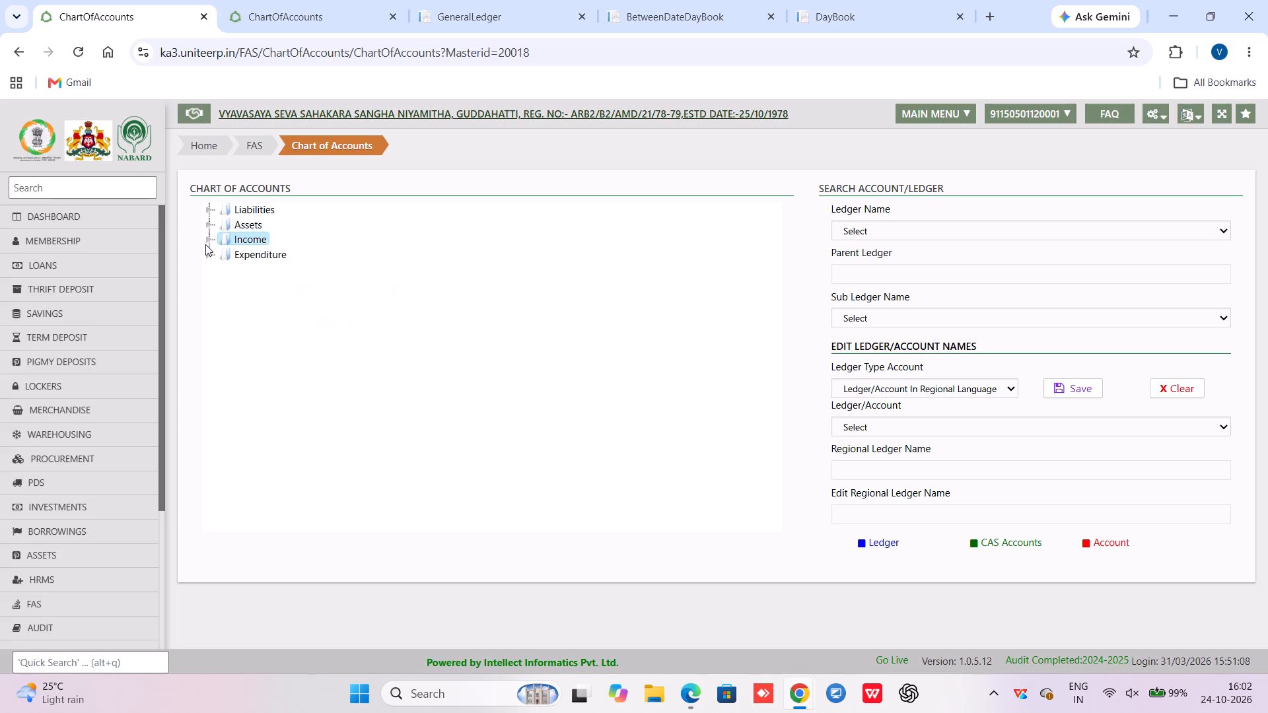
click(207, 241)
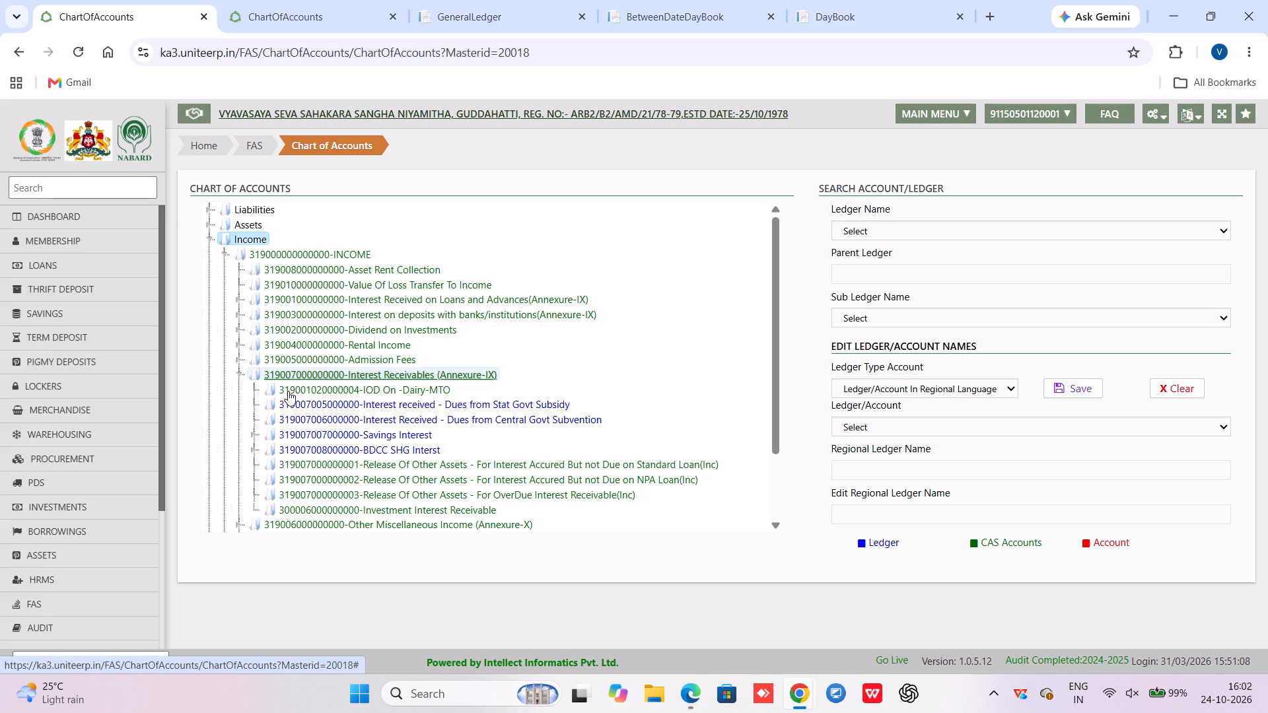
click(240, 373)
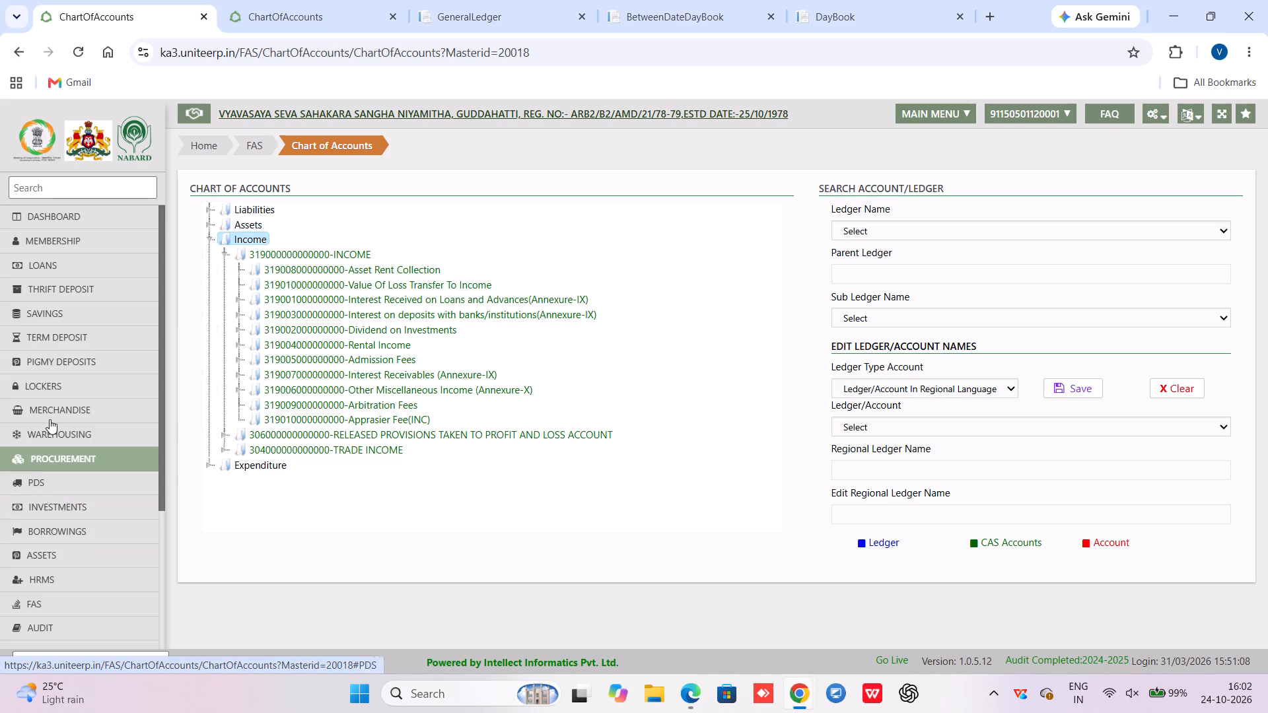
Go to the FAS workflow and open Cash Payment voucher preparation.
click(37, 603)
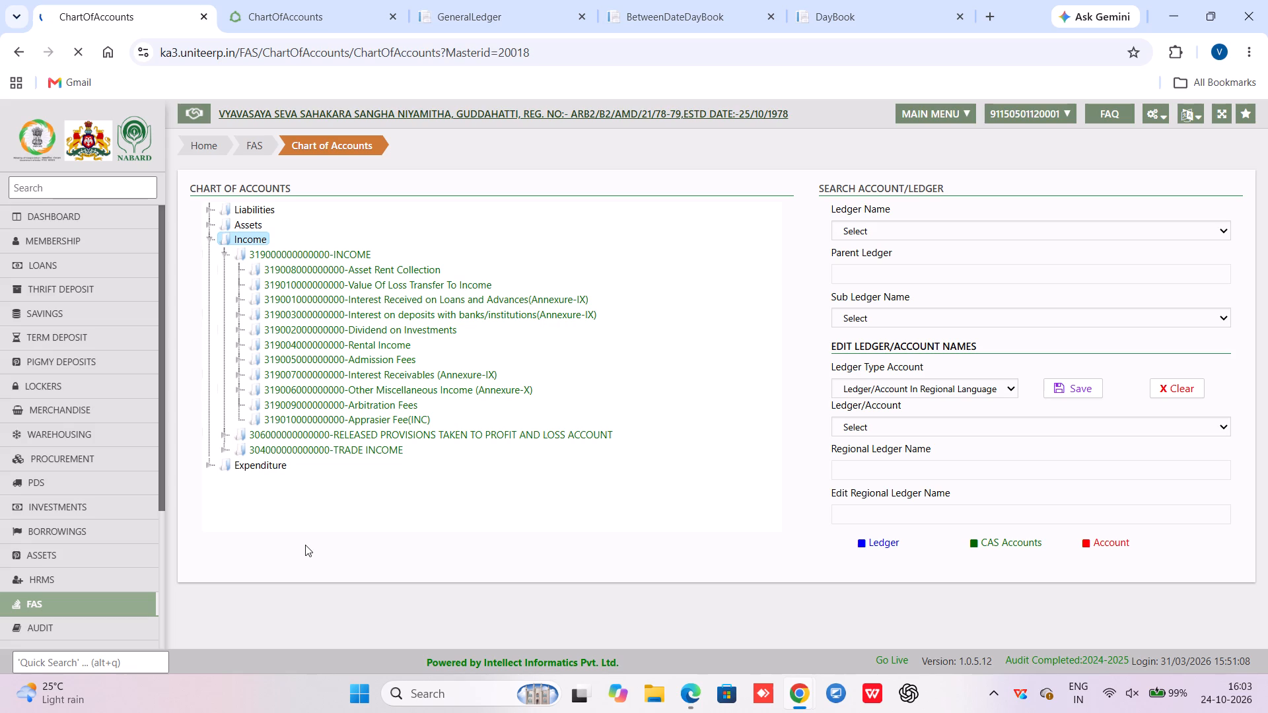
click(375, 402)
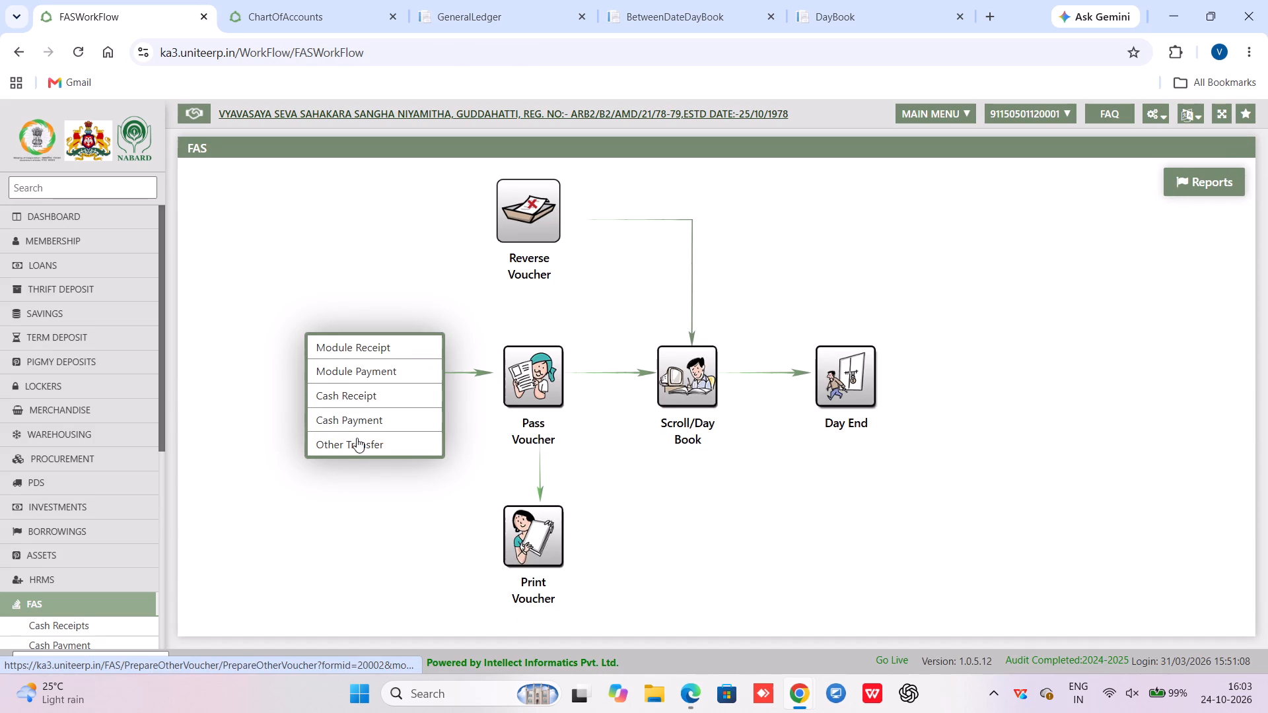
click(359, 421)
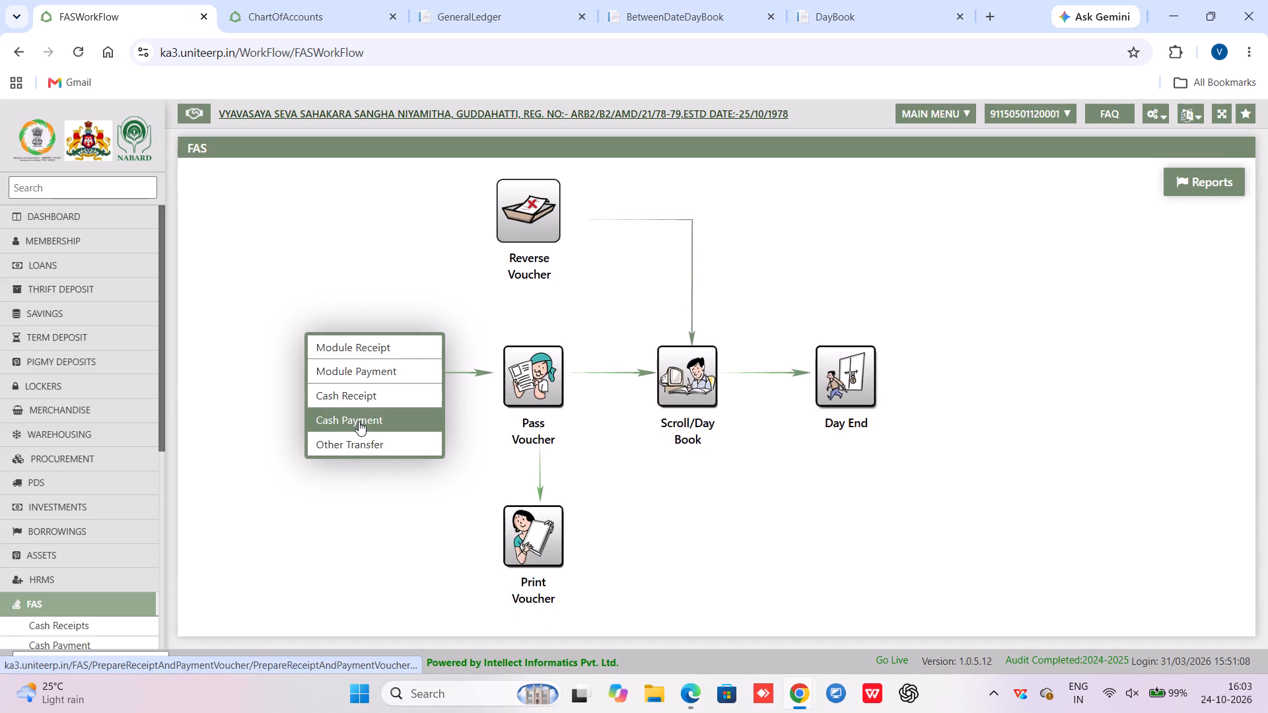
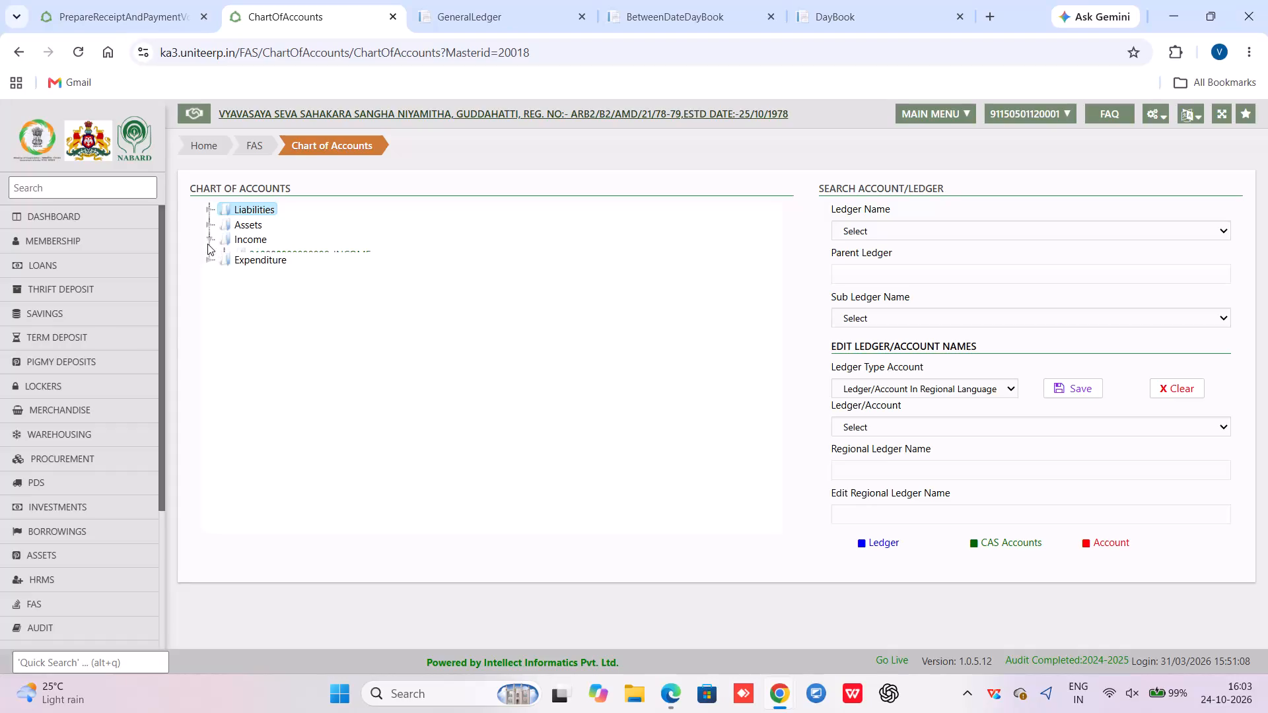
Expand Interest Received on Loans and Advances (Annexure-IX) under INCOME and read through its loan interest ledgers.
click(224, 257)
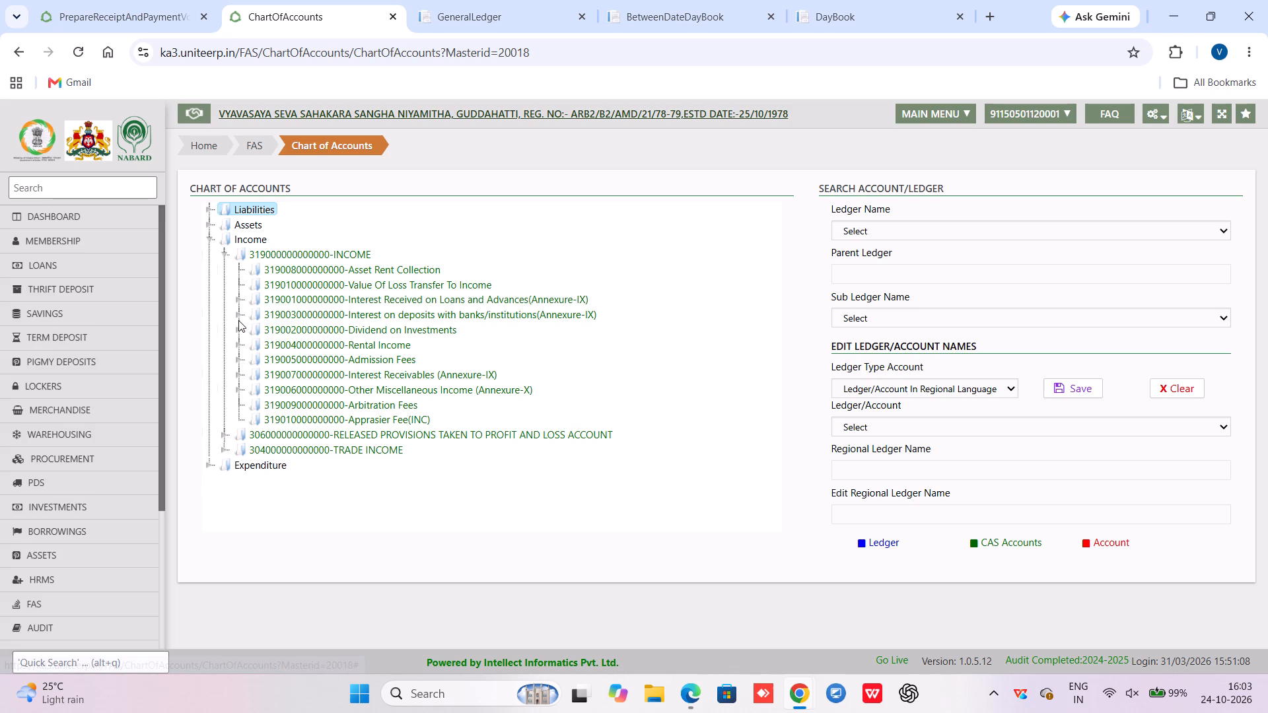
click(238, 298)
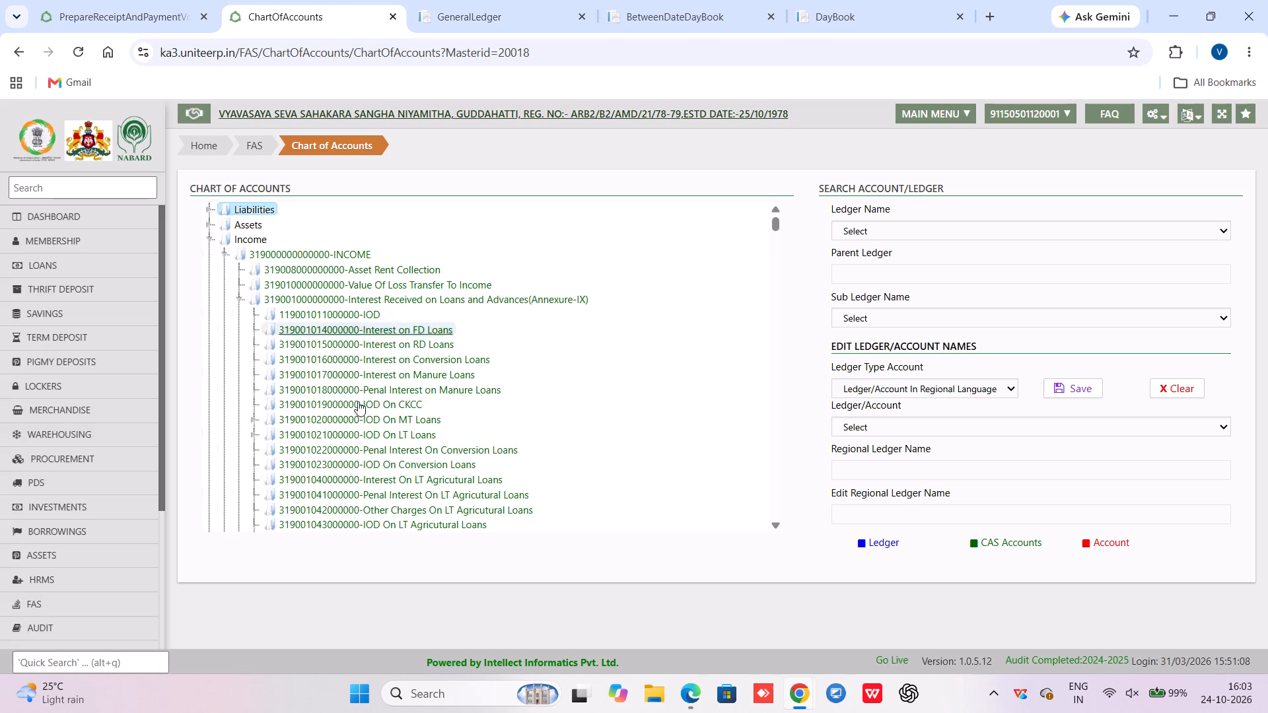
scroll(364, 411, down, 4)
scroll(364, 415, up, 2)
scroll(364, 417, down, 20)
scroll(364, 417, down, 5)
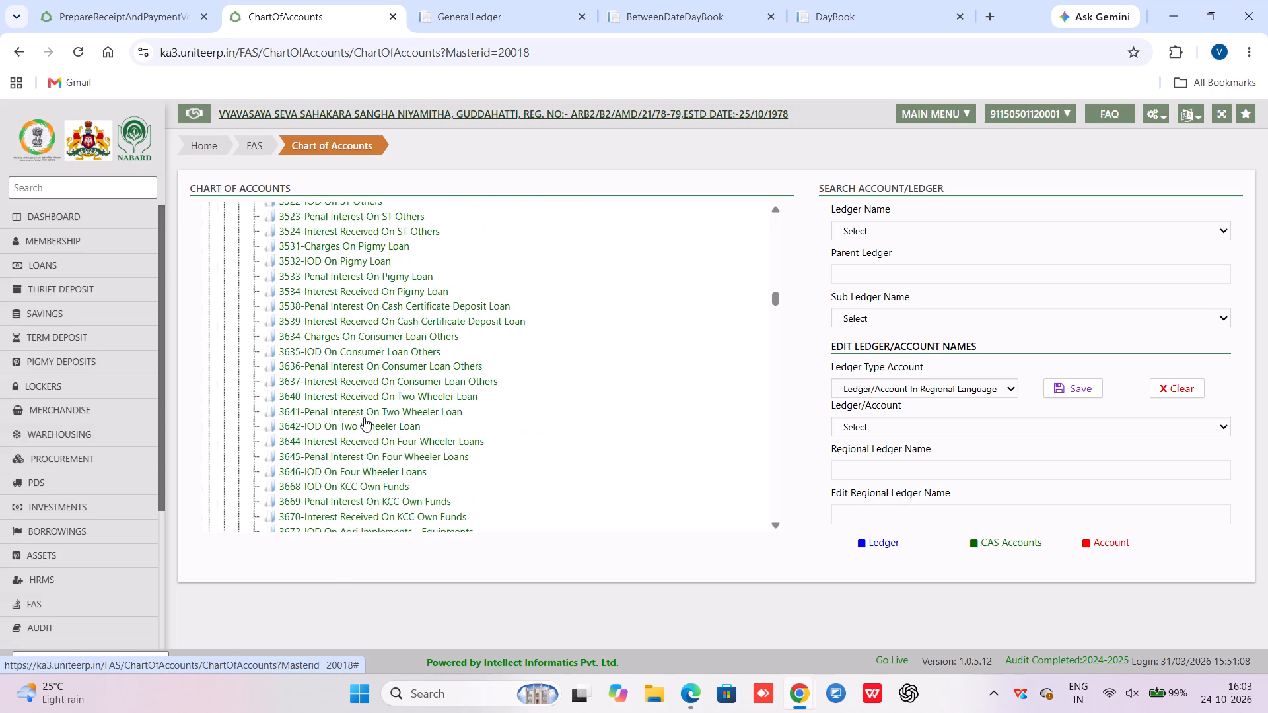
scroll(364, 417, down, 3)
scroll(243, 456, down, 5)
scroll(256, 452, up, 1)
scroll(256, 452, down, 6)
scroll(261, 450, up, 1)
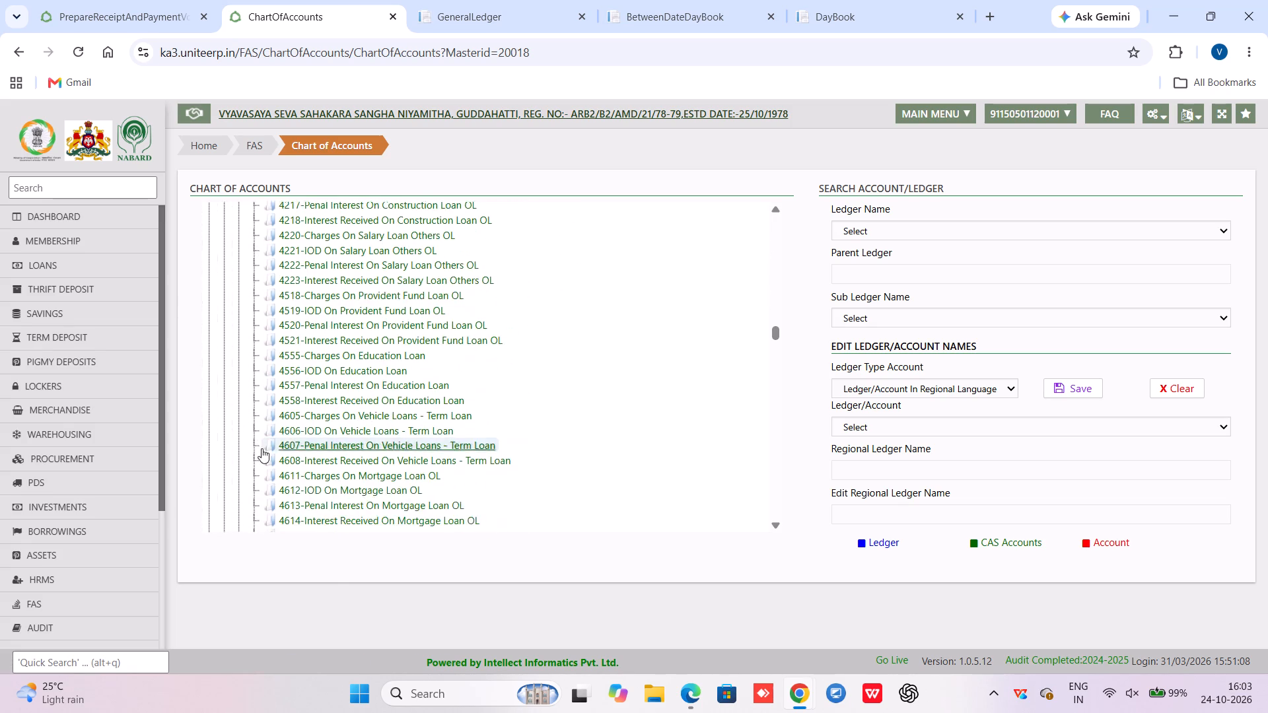
scroll(262, 448, down, 6)
scroll(262, 448, up, 2)
scroll(262, 448, down, 20)
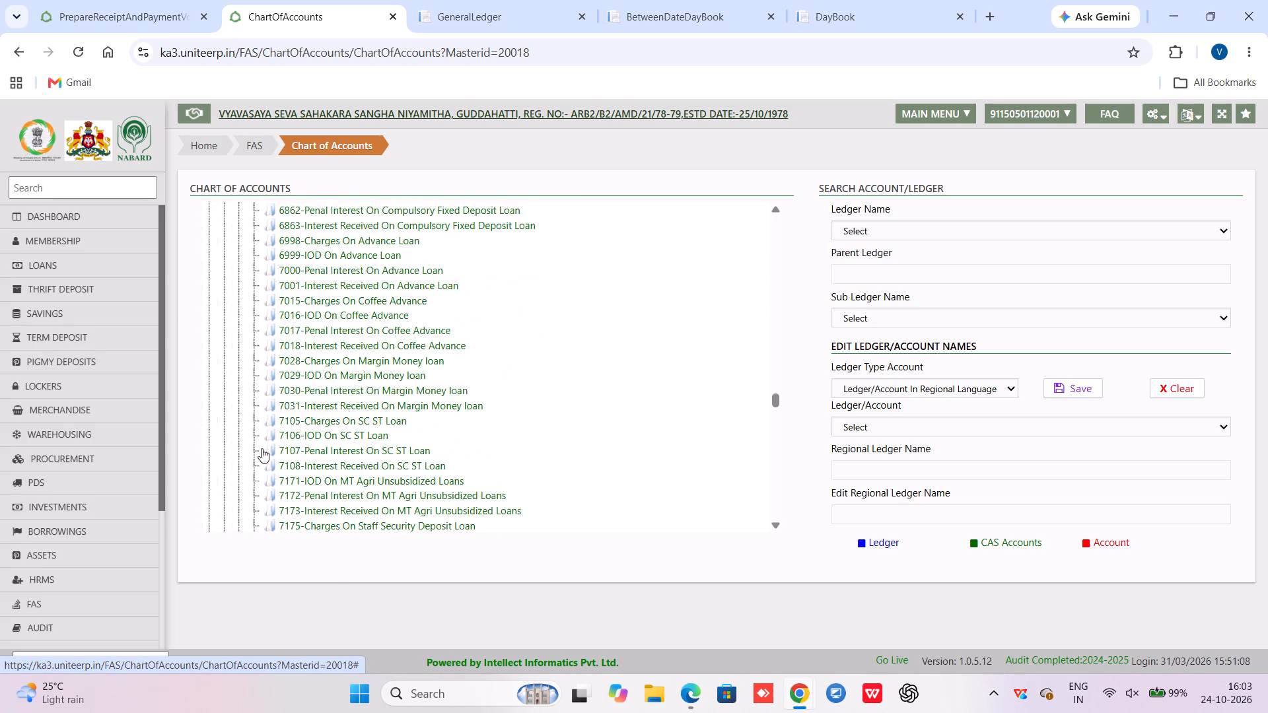
scroll(262, 448, down, 17)
scroll(262, 448, down, 7)
scroll(262, 449, up, 1)
scroll(262, 449, down, 14)
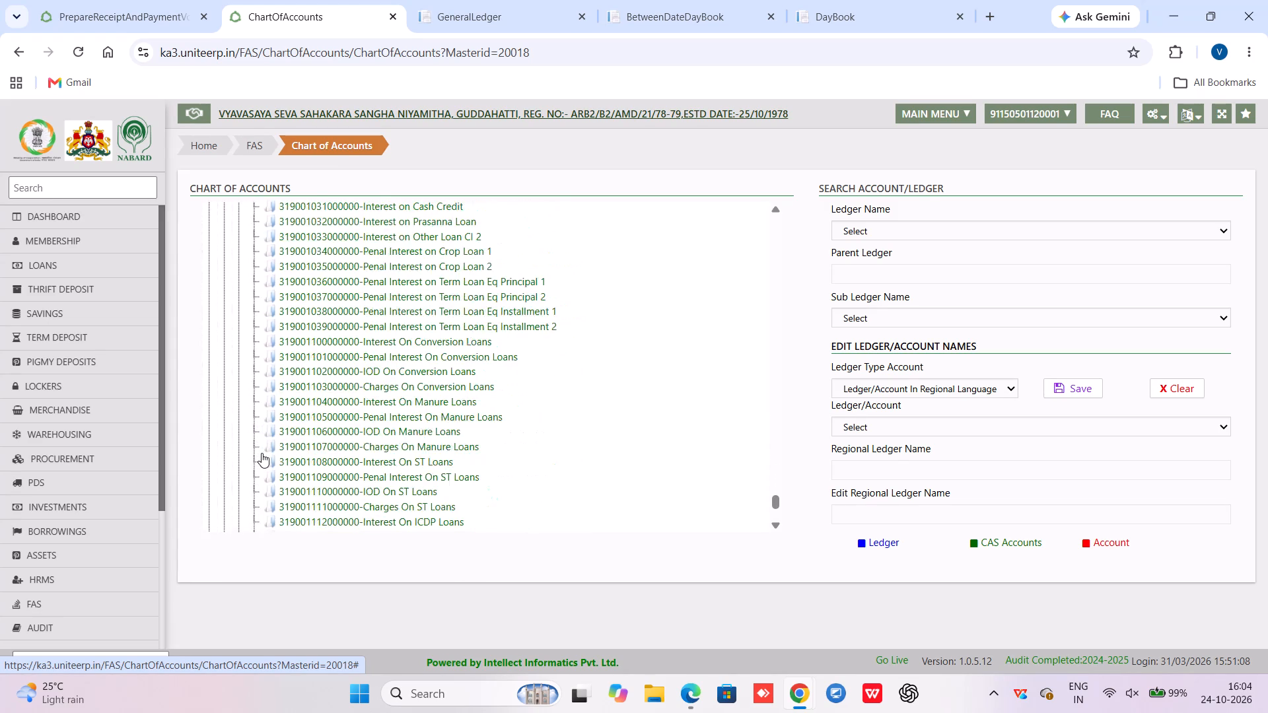
scroll(262, 454, down, 2)
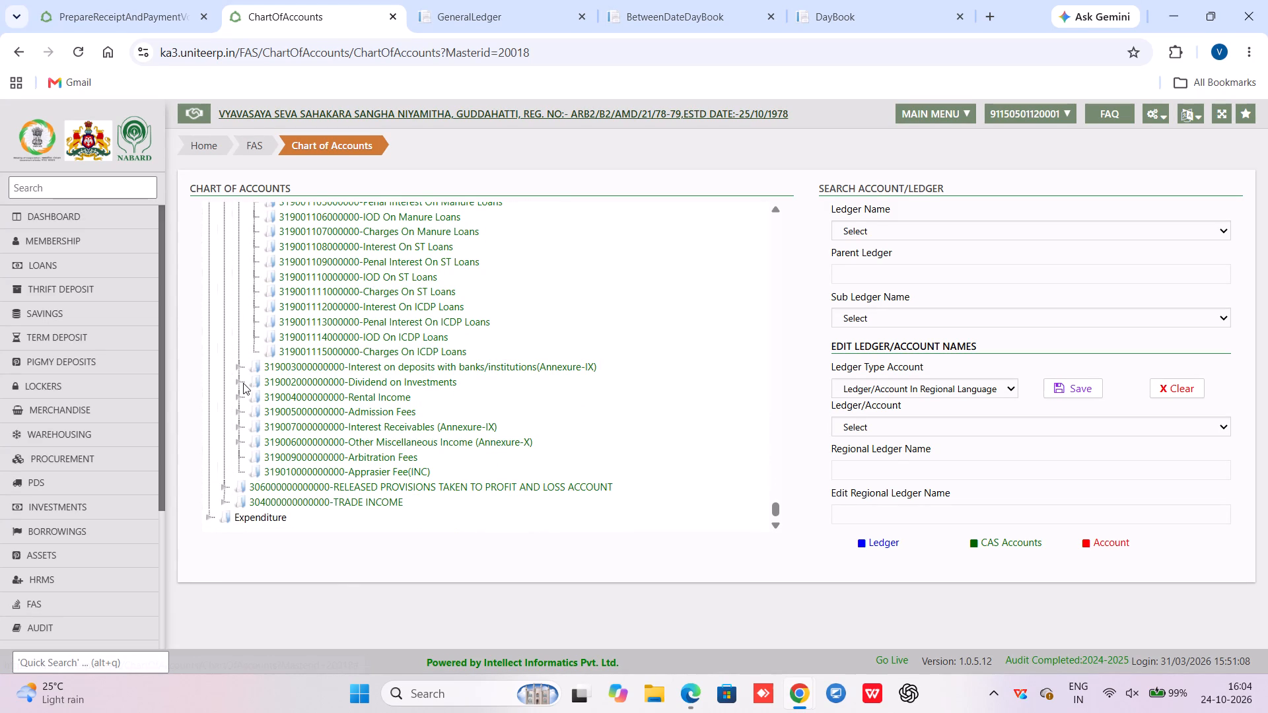
Expand Interest Receivables (Annexure-IX) under INCOME and review the ledgers it contains.
click(238, 429)
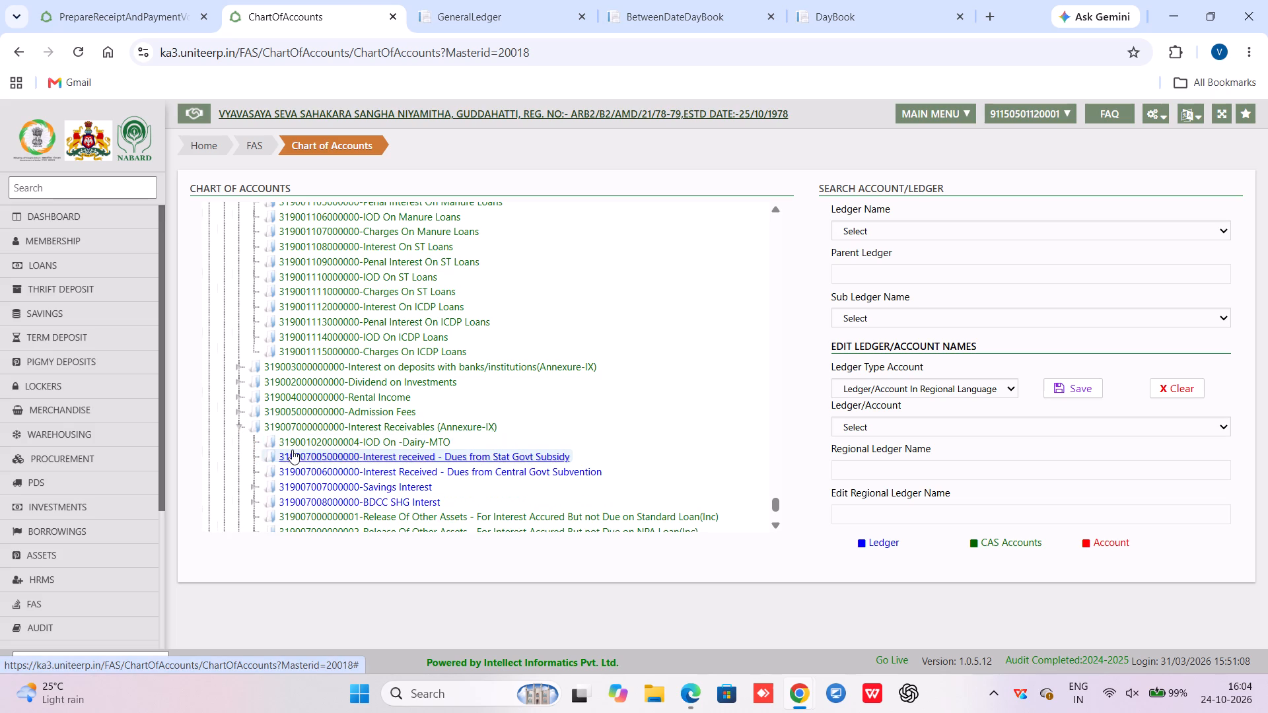
scroll(292, 450, down, 1)
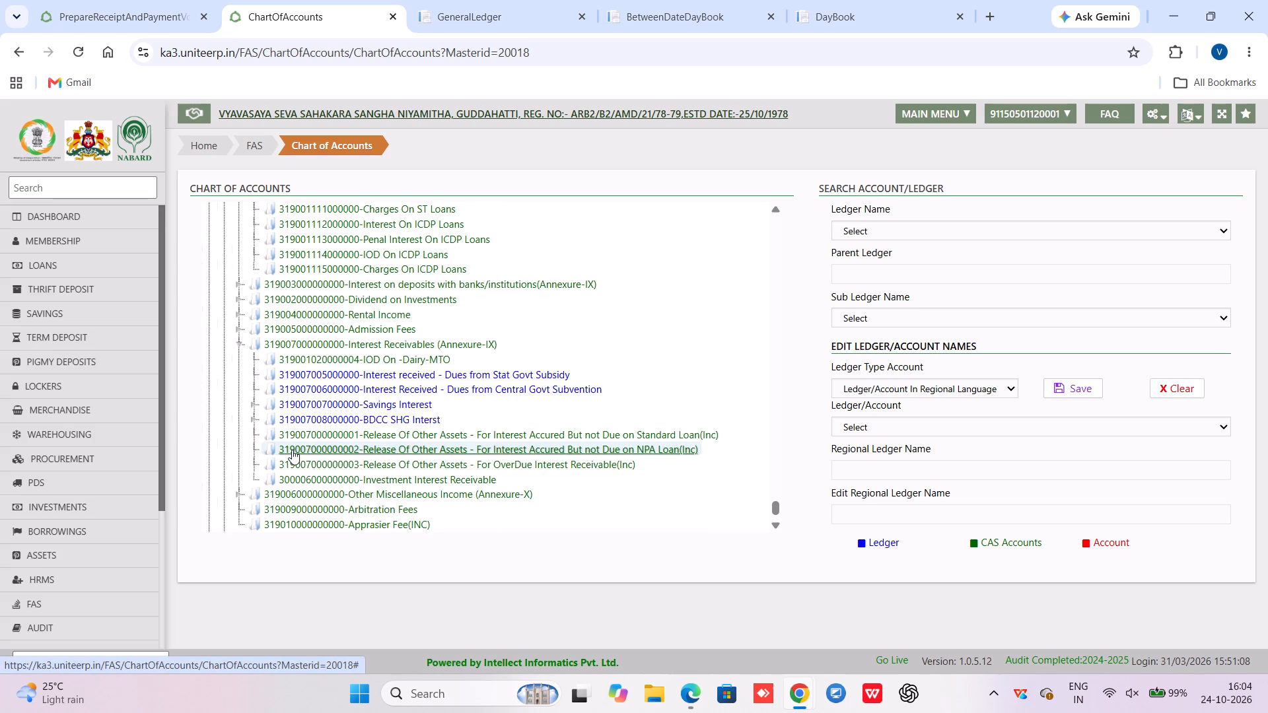
scroll(292, 450, down, 1)
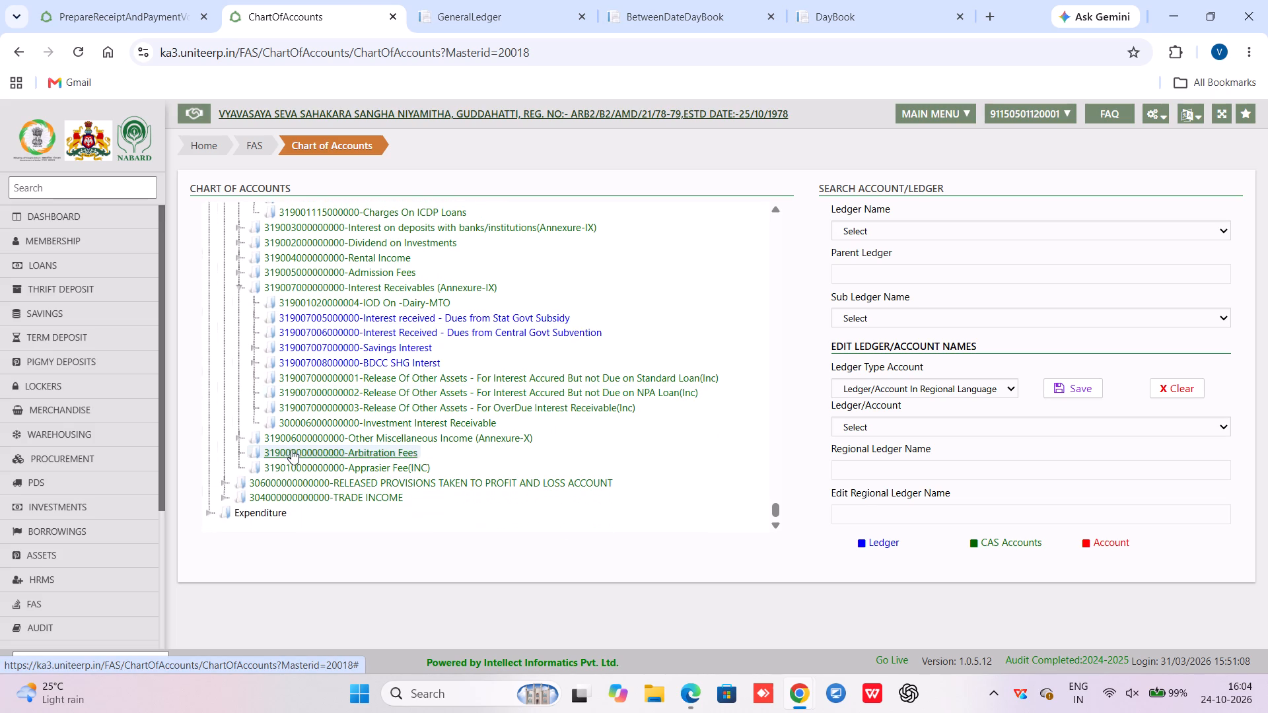
Expand Other Miscellaneous Income (Annexure-X) together with its Other income and Yashaswini incentives ledgers to view their accounts.
click(236, 438)
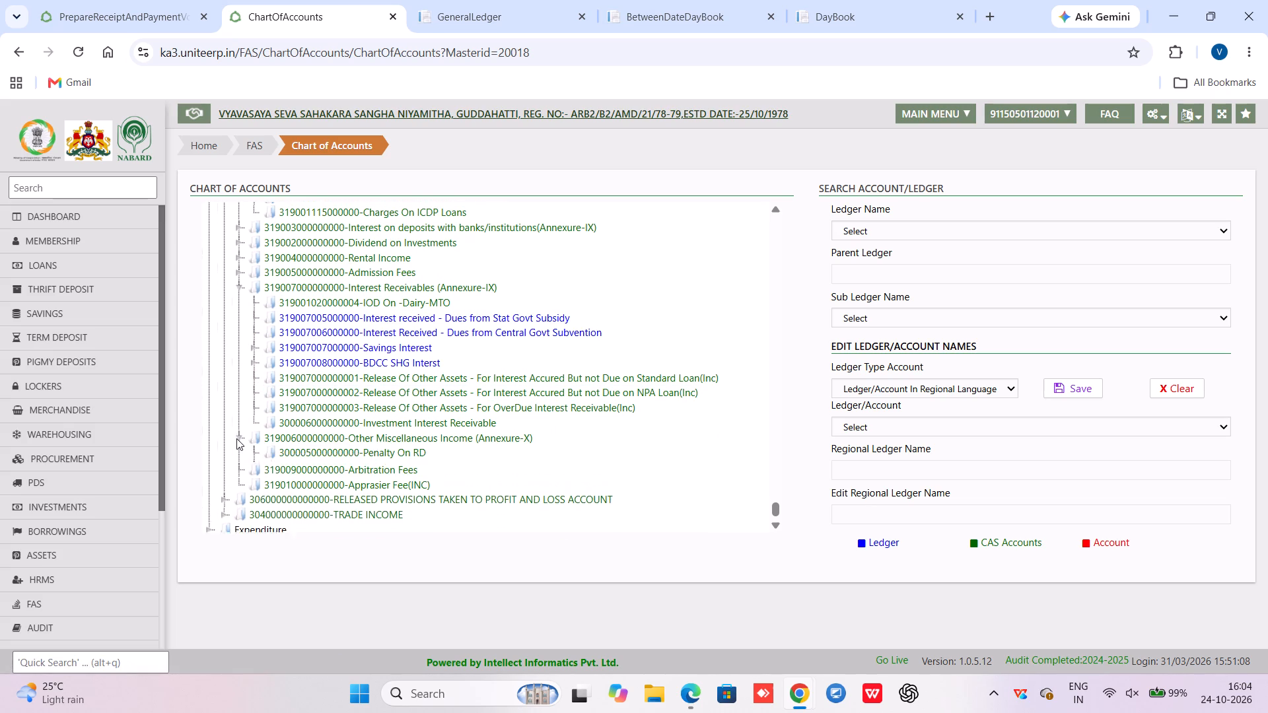
scroll(297, 454, down, 1)
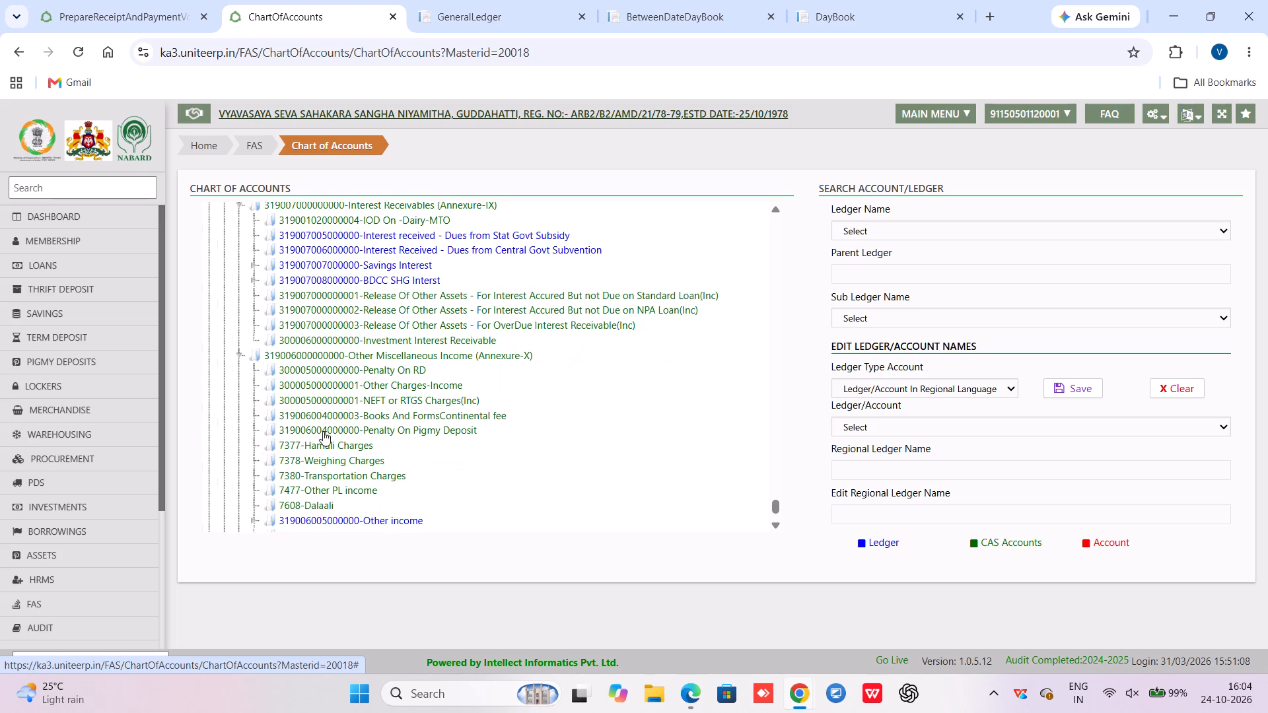
scroll(297, 461, down, 1)
click(256, 438)
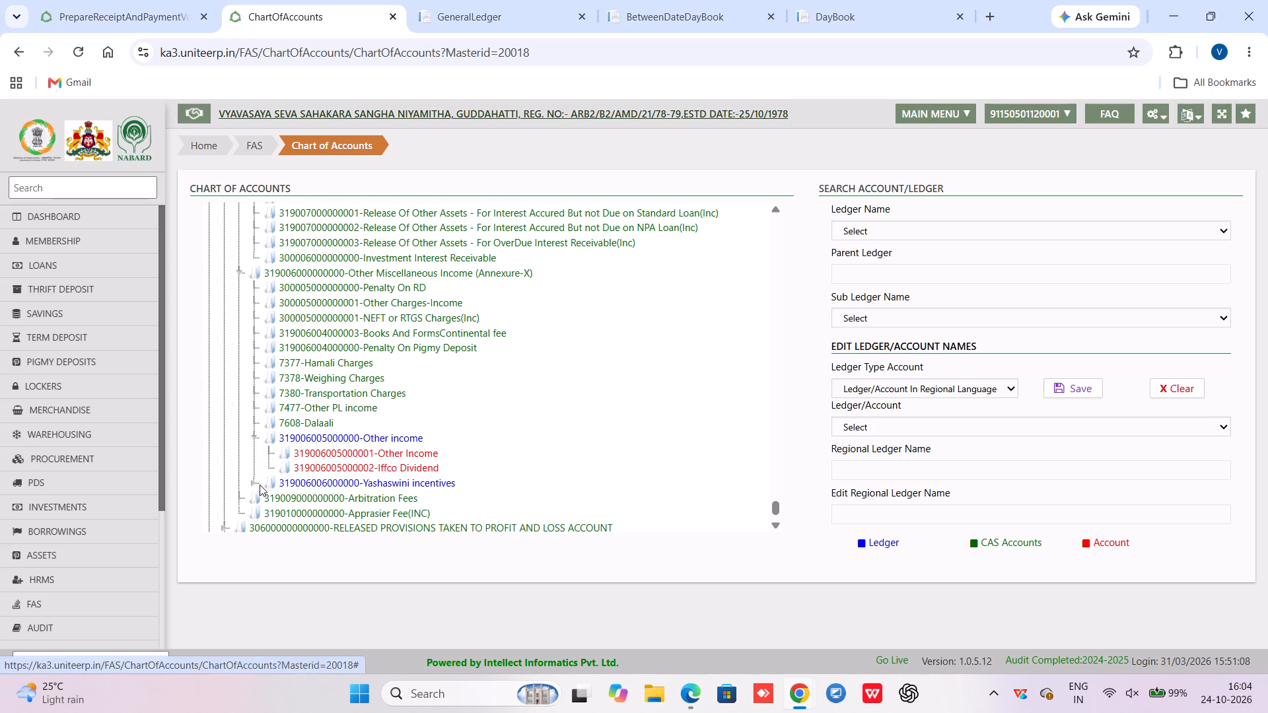
click(260, 485)
scroll(324, 469, down, 2)
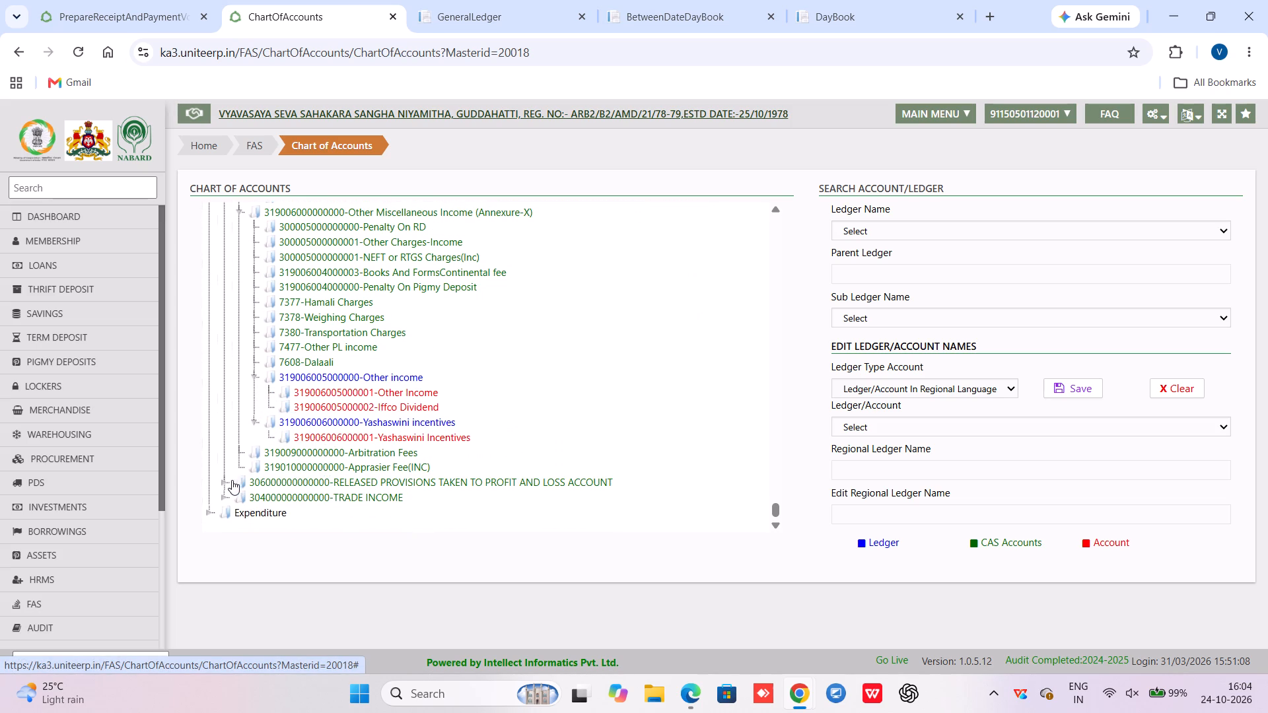
Expand Released Provisions Taken to Profit and Loss Account and Trade Income, and examine the accounts under each.
click(225, 482)
scroll(359, 436, down, 4)
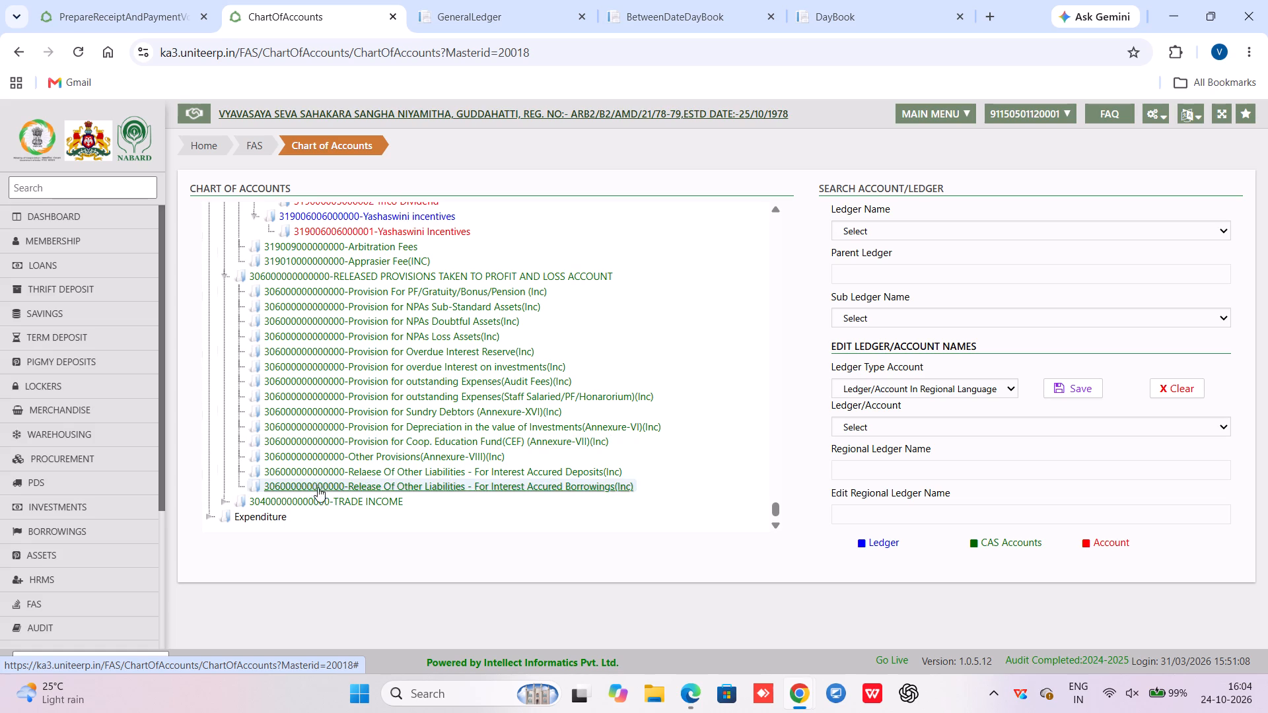
click(230, 501)
scroll(304, 485, down, 6)
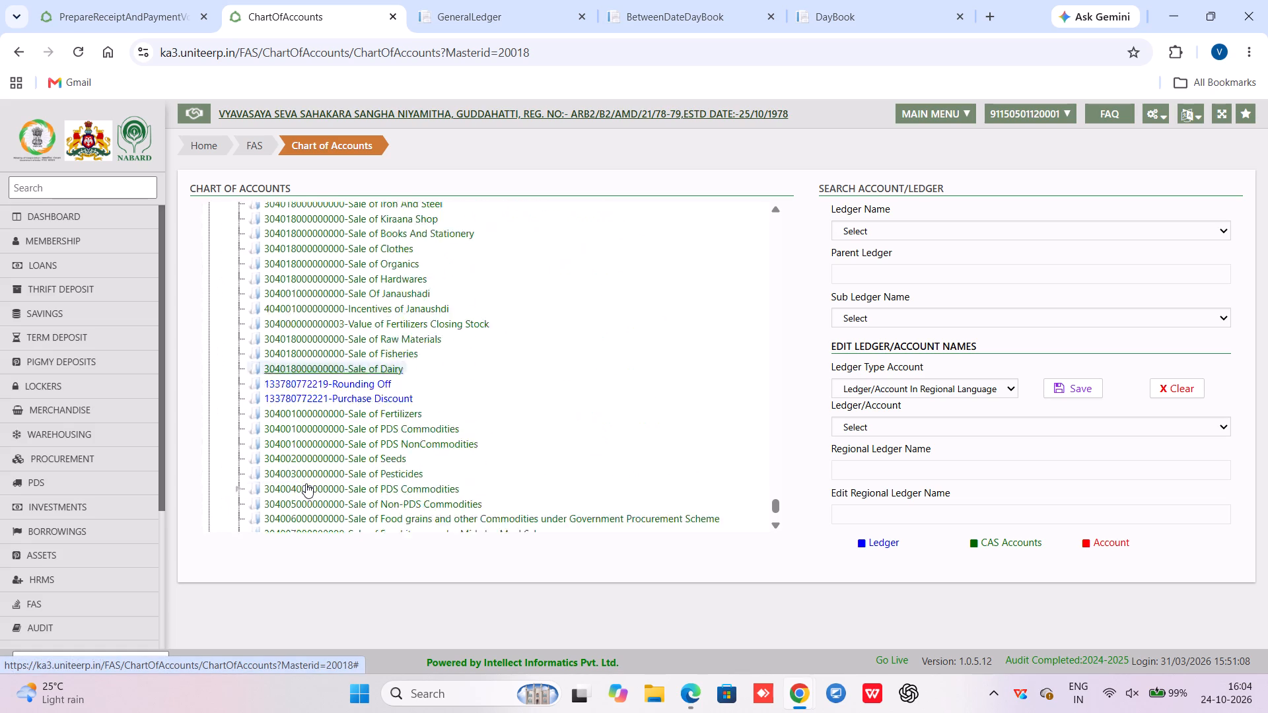
scroll(304, 472, down, 4)
scroll(304, 472, up, 1)
scroll(304, 472, down, 6)
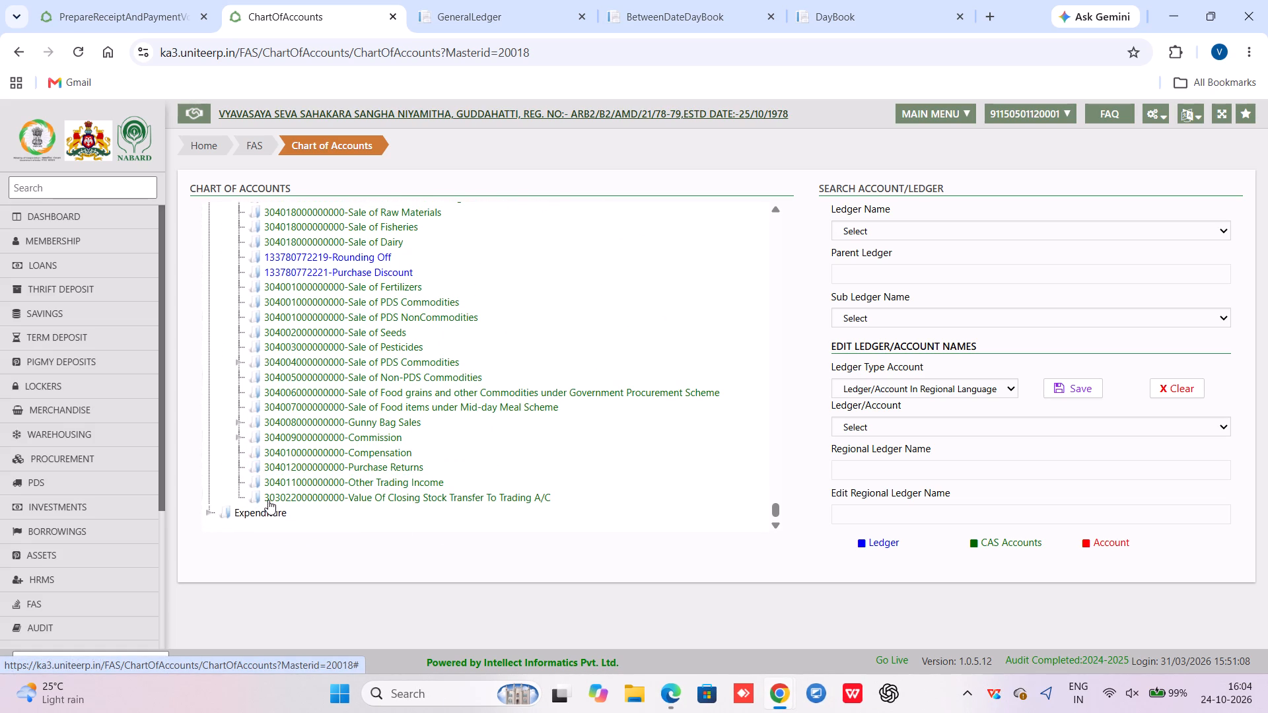
Look back over the expanded Income groups, from Trade Income up to the loan interest ledgers.
scroll(253, 423, up, 5)
scroll(262, 428, down, 1)
scroll(263, 428, up, 1)
scroll(262, 416, down, 1)
scroll(262, 416, up, 1)
scroll(262, 416, down, 1)
scroll(262, 416, up, 9)
scroll(254, 414, down, 1)
scroll(254, 414, up, 1)
scroll(256, 406, down, 1)
scroll(256, 406, up, 4)
scroll(257, 408, down, 1)
scroll(257, 408, up, 1)
scroll(257, 408, down, 3)
scroll(258, 409, up, 8)
scroll(244, 321, up, 8)
scroll(244, 320, down, 1)
scroll(244, 320, up, 2)
scroll(244, 320, down, 1)
scroll(244, 320, up, 3)
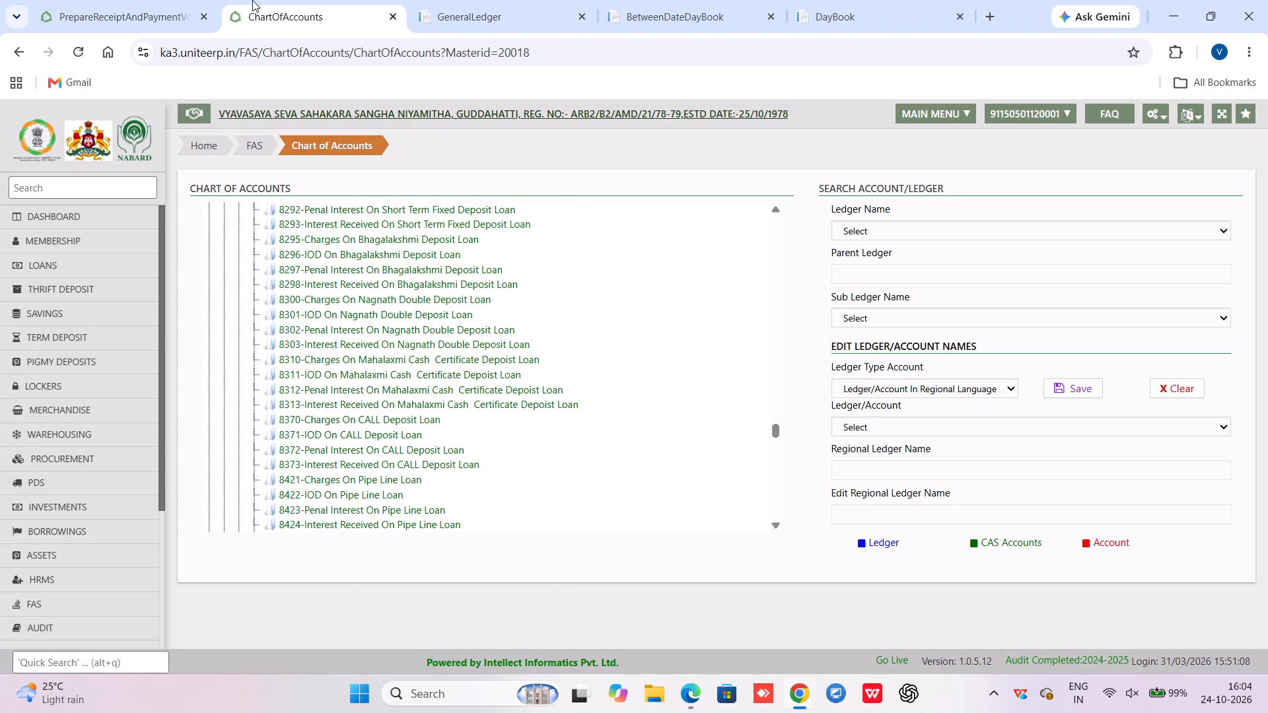
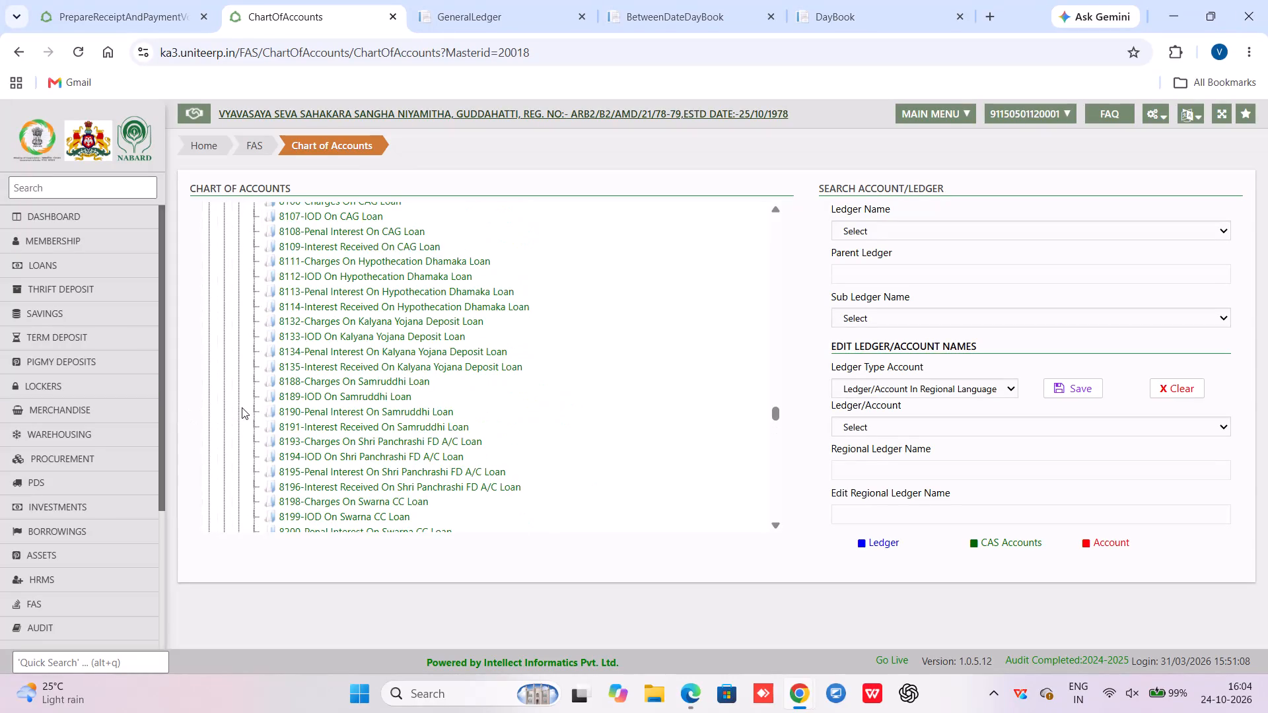
Return to the start of the account tree and collapse INCOME, Trade Income and Released Provisions Taken to Profit and Loss Account.
scroll(241, 407, up, 5)
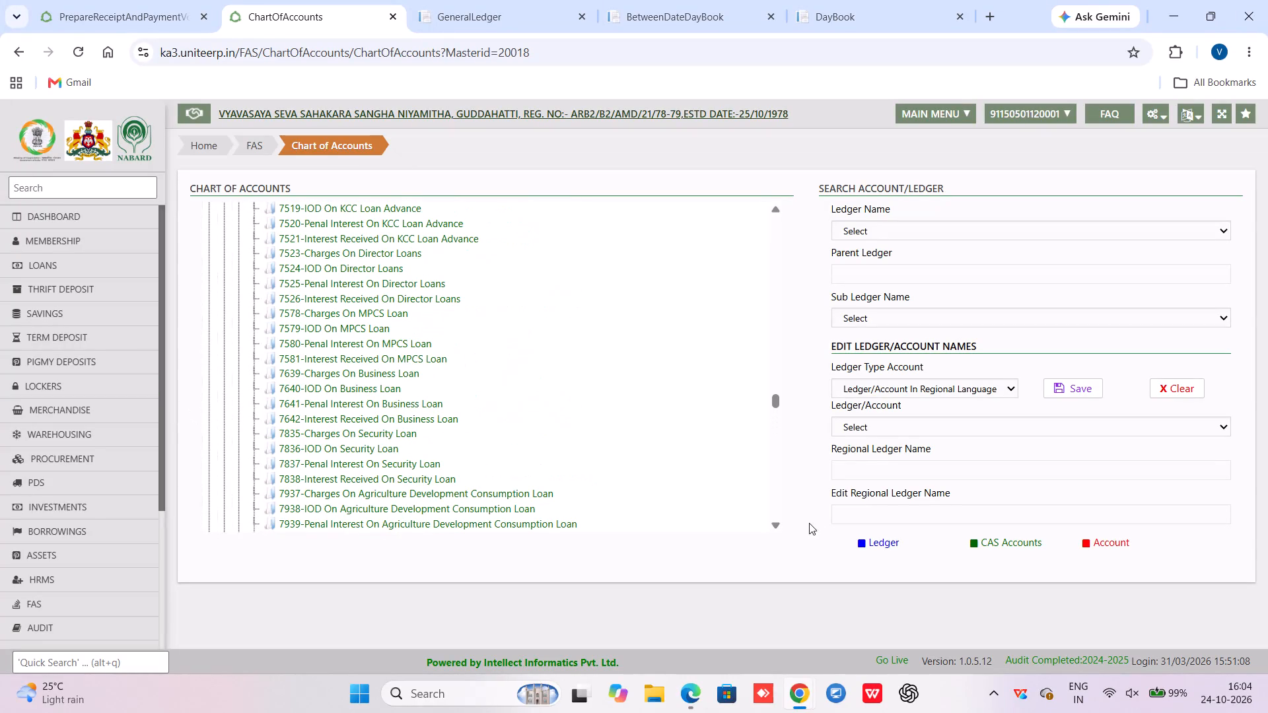
drag(773, 409, 779, 251)
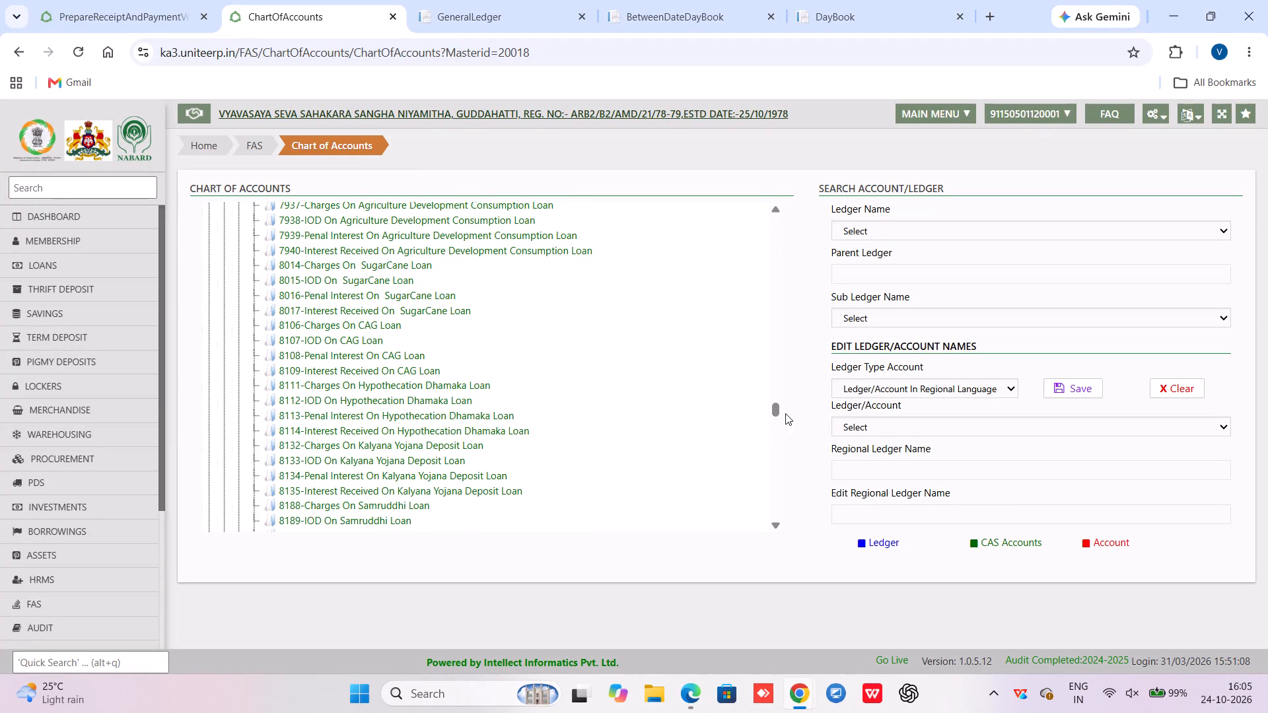
drag(777, 411, 773, 225)
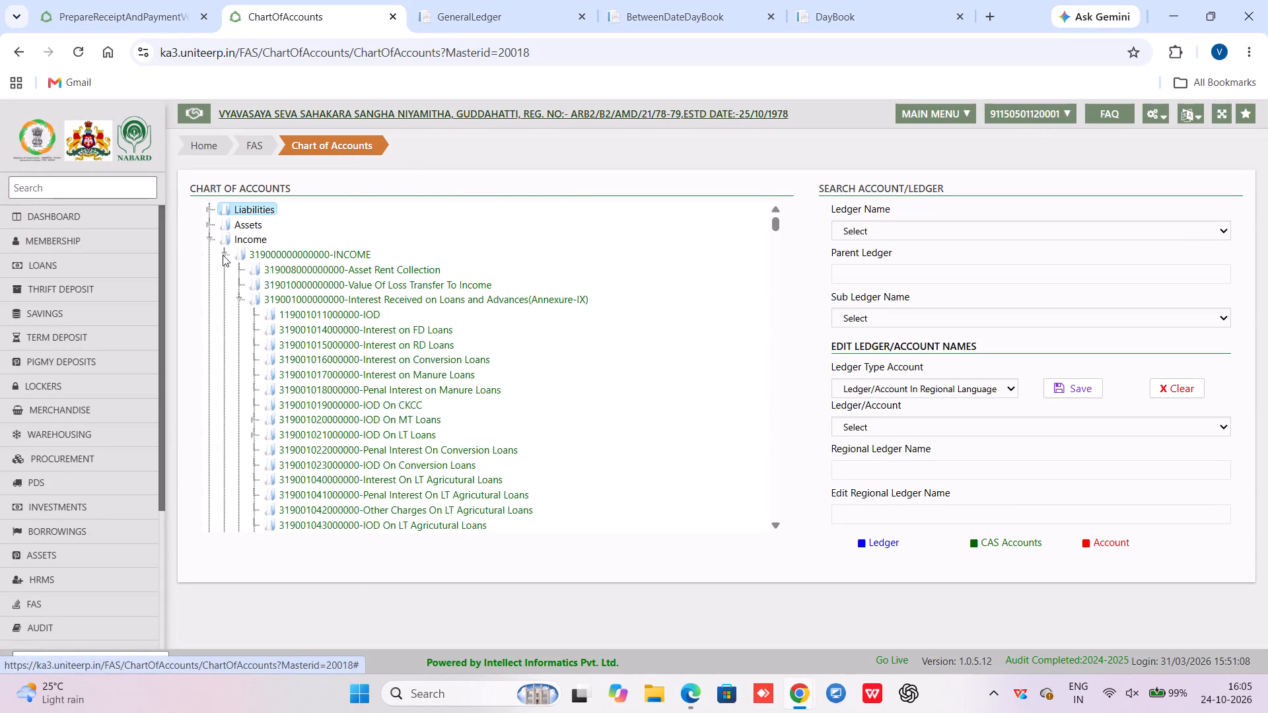
click(223, 255)
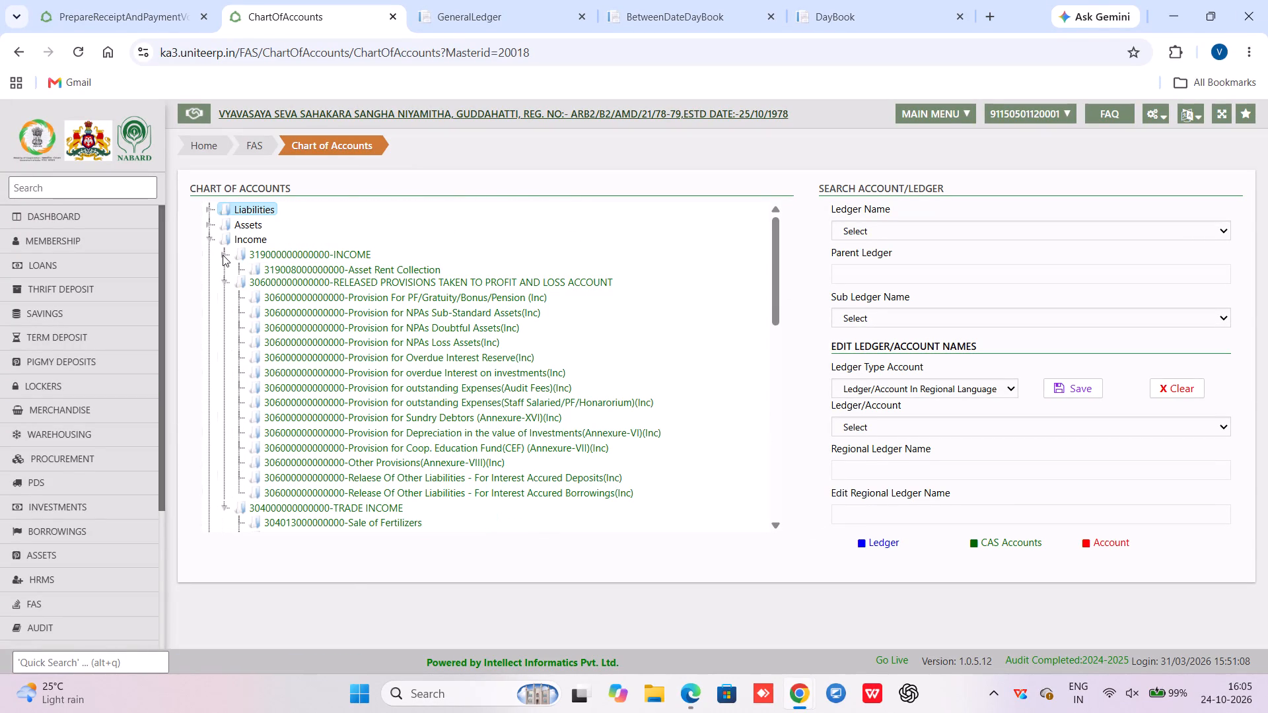
click(225, 493)
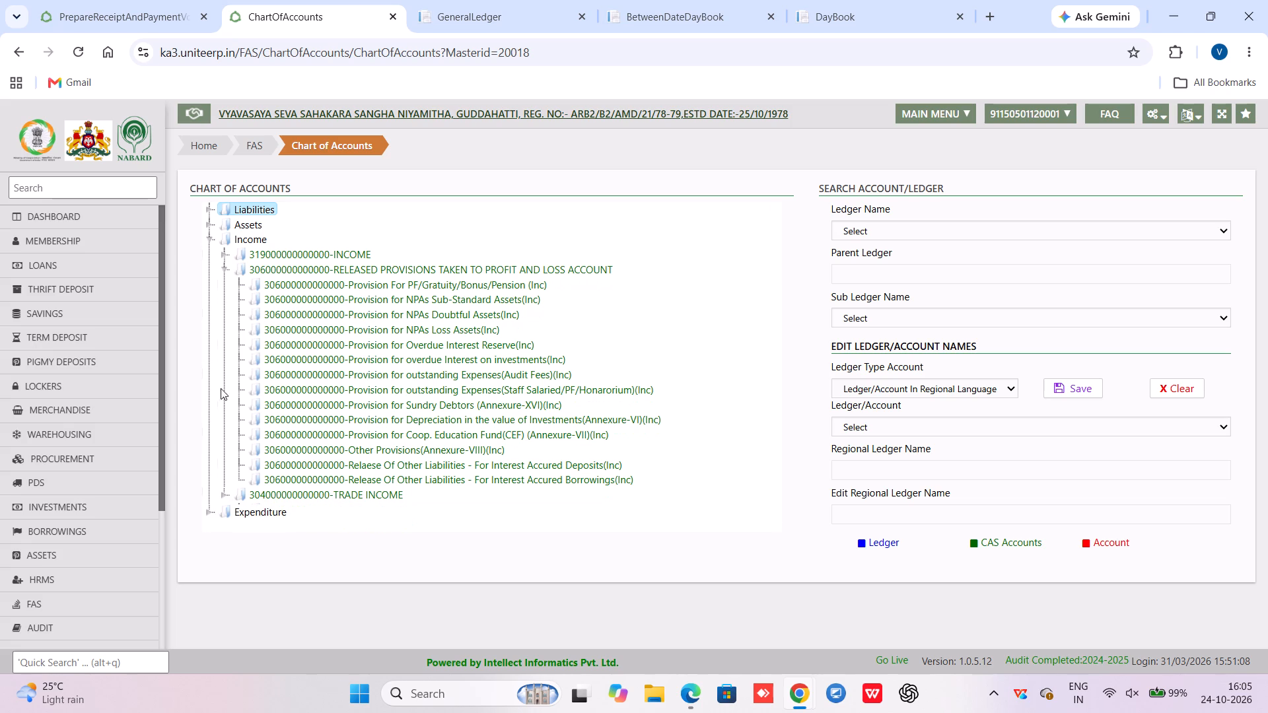
click(223, 266)
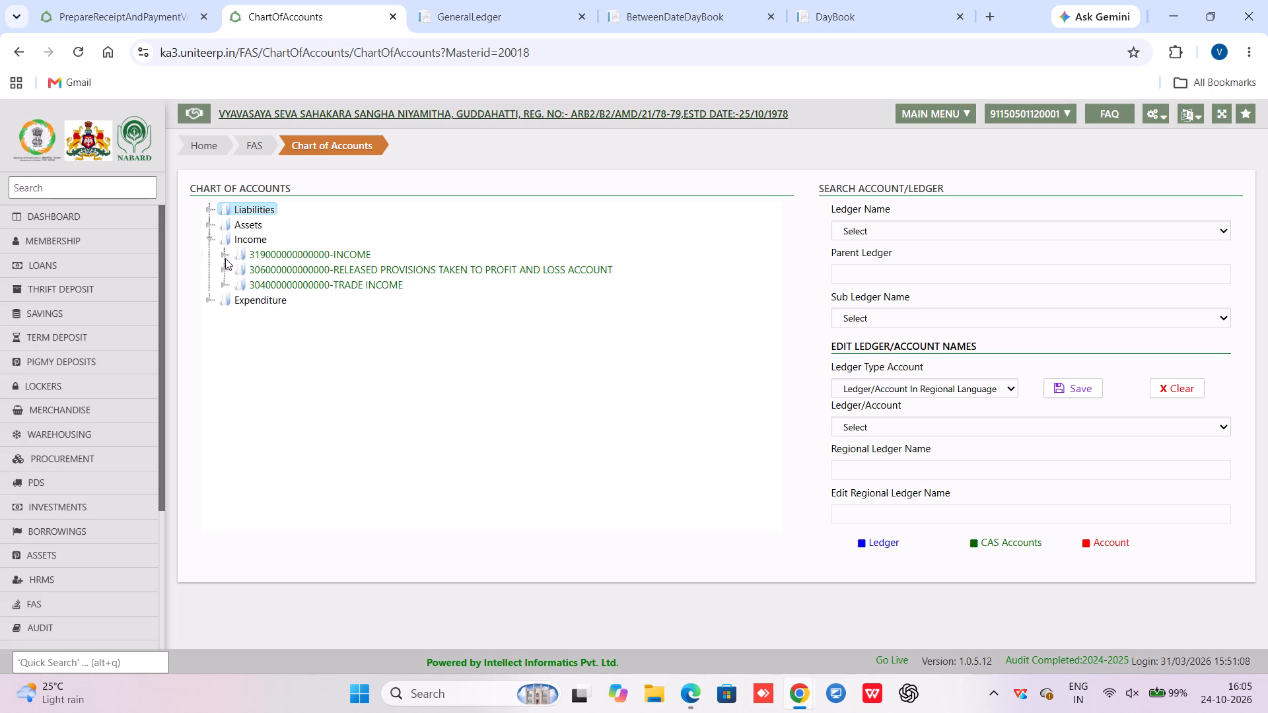
Reopen INCOME and collapse its Interest Received on Loans and Advances, Interest Receivables and Other Miscellaneous Income groups.
click(225, 257)
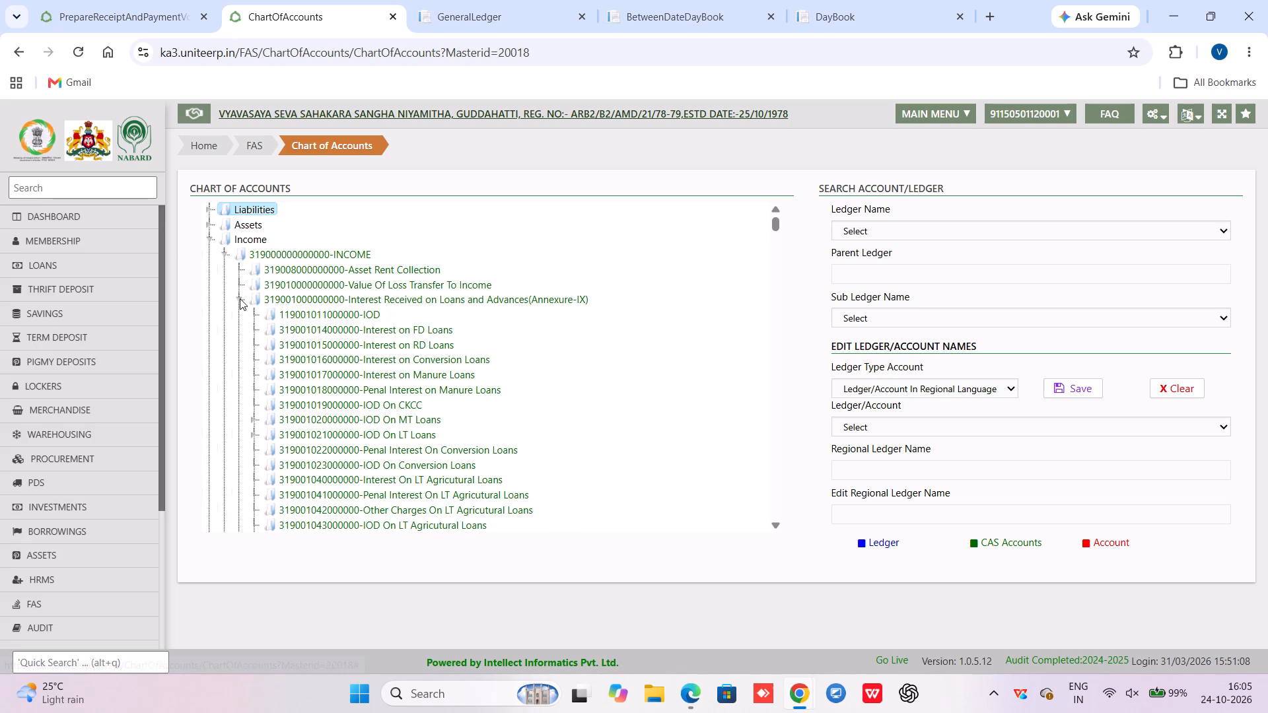
click(240, 298)
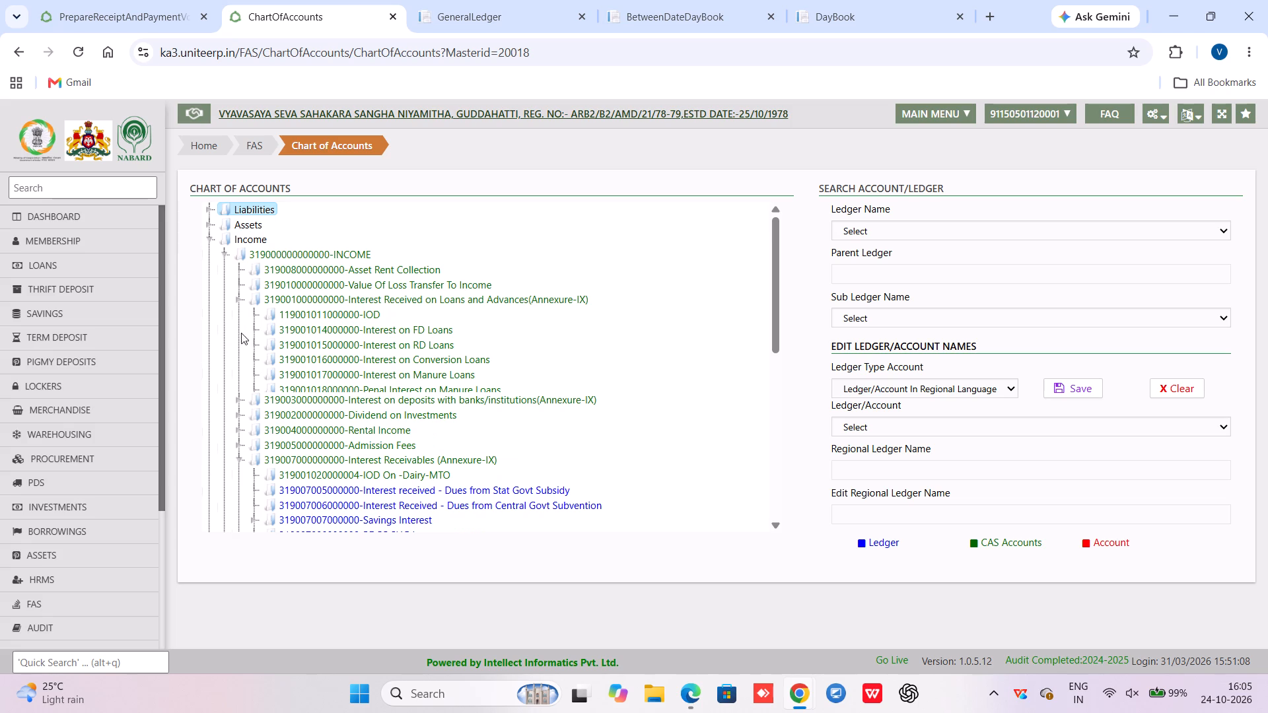
click(238, 376)
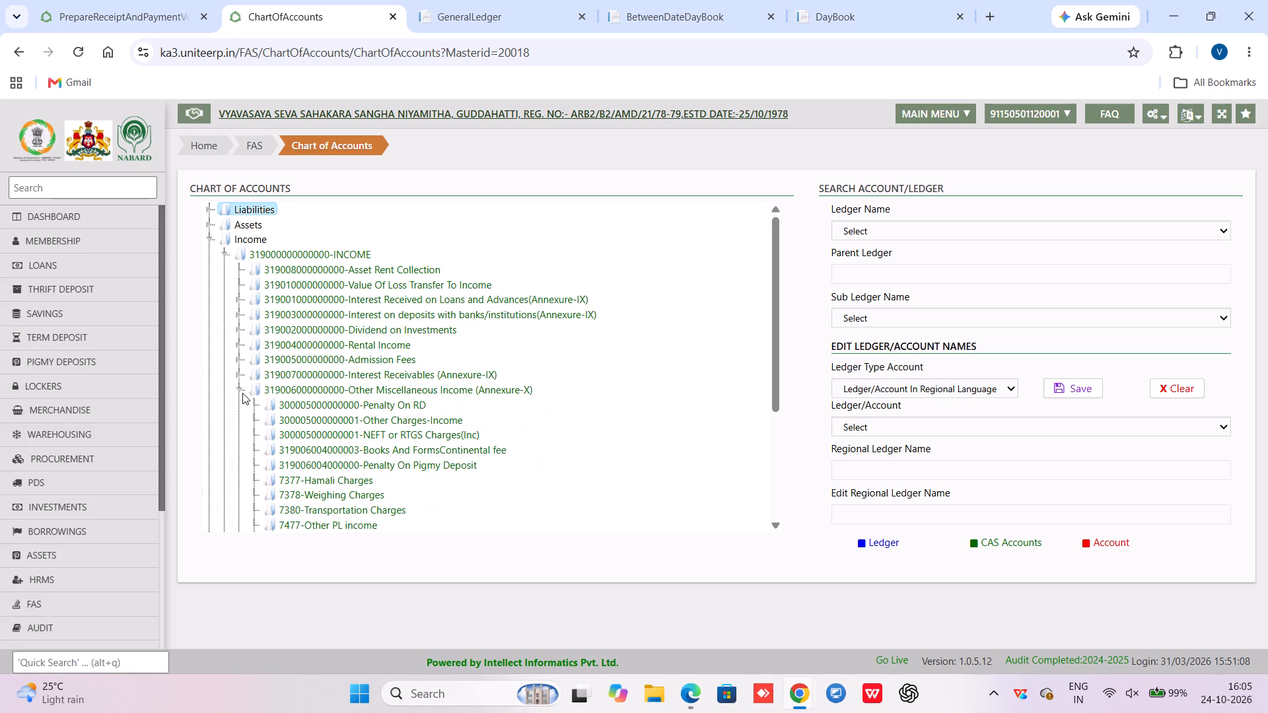
click(240, 389)
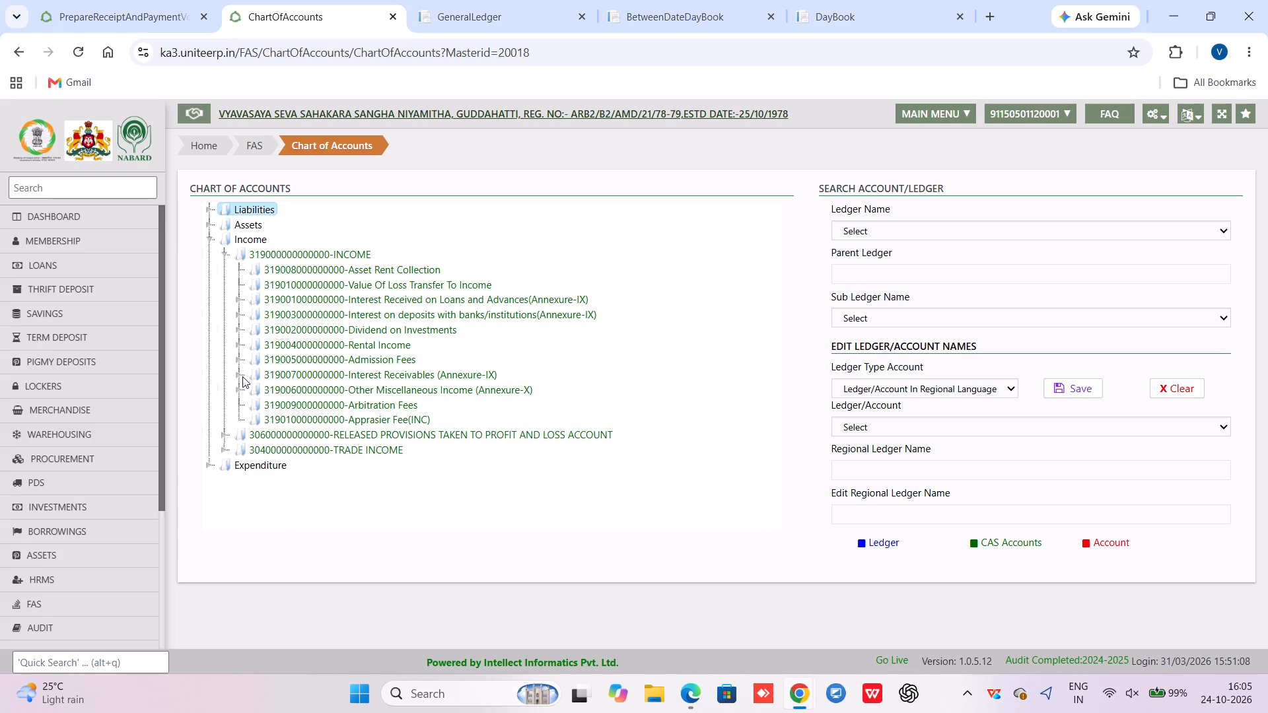
Reopen Other Miscellaneous Income (Annexure-X), collapse its Yashaswini incentives and Other income ledgers, and close the group again.
click(240, 387)
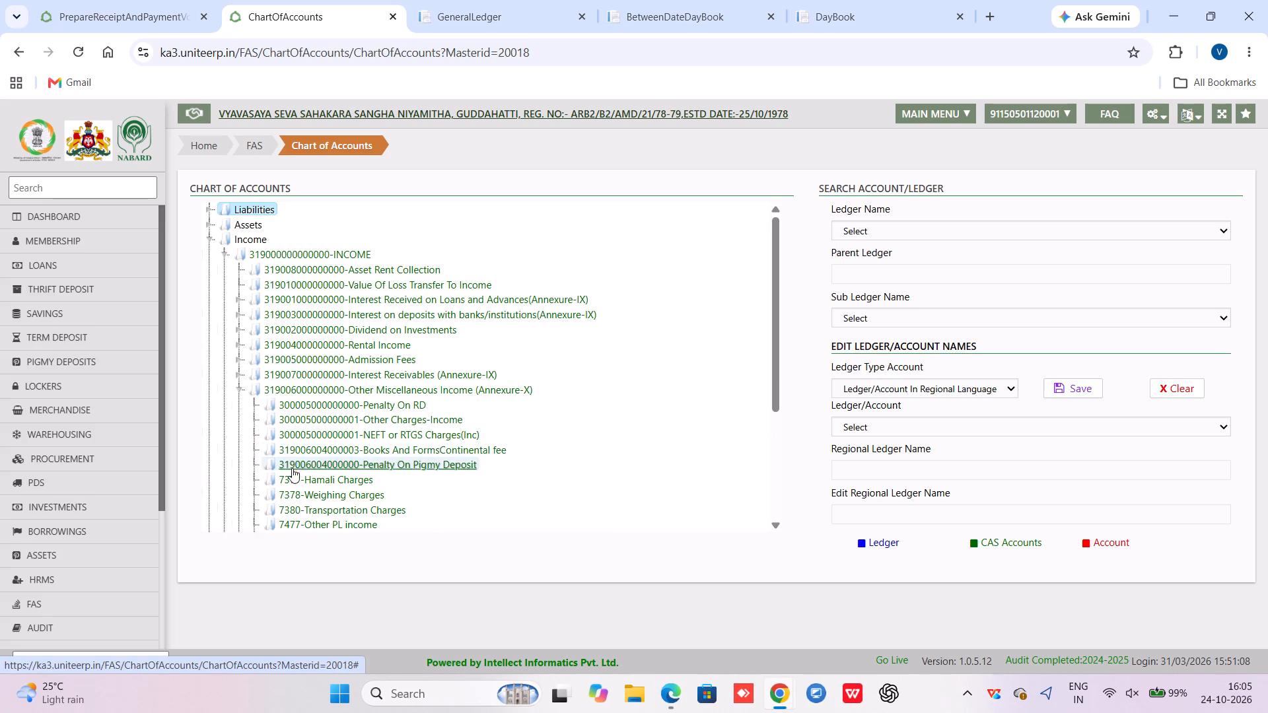
scroll(292, 468, down, 2)
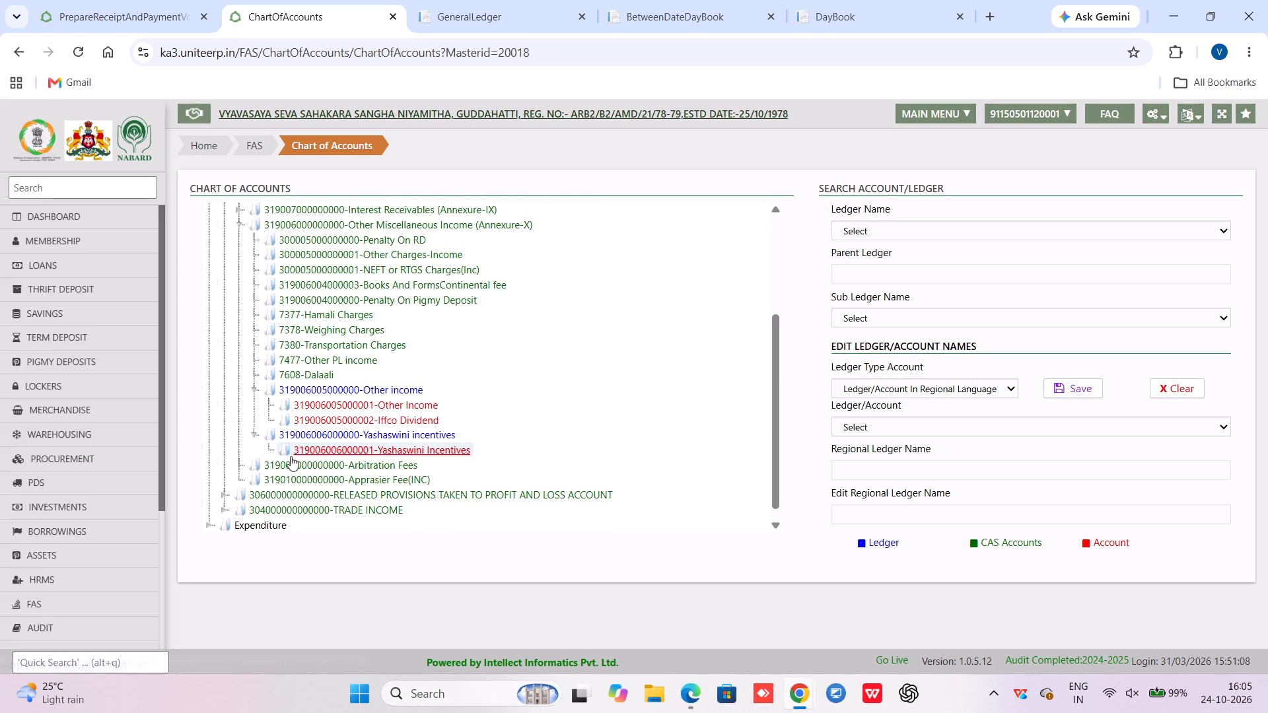
click(253, 436)
click(254, 395)
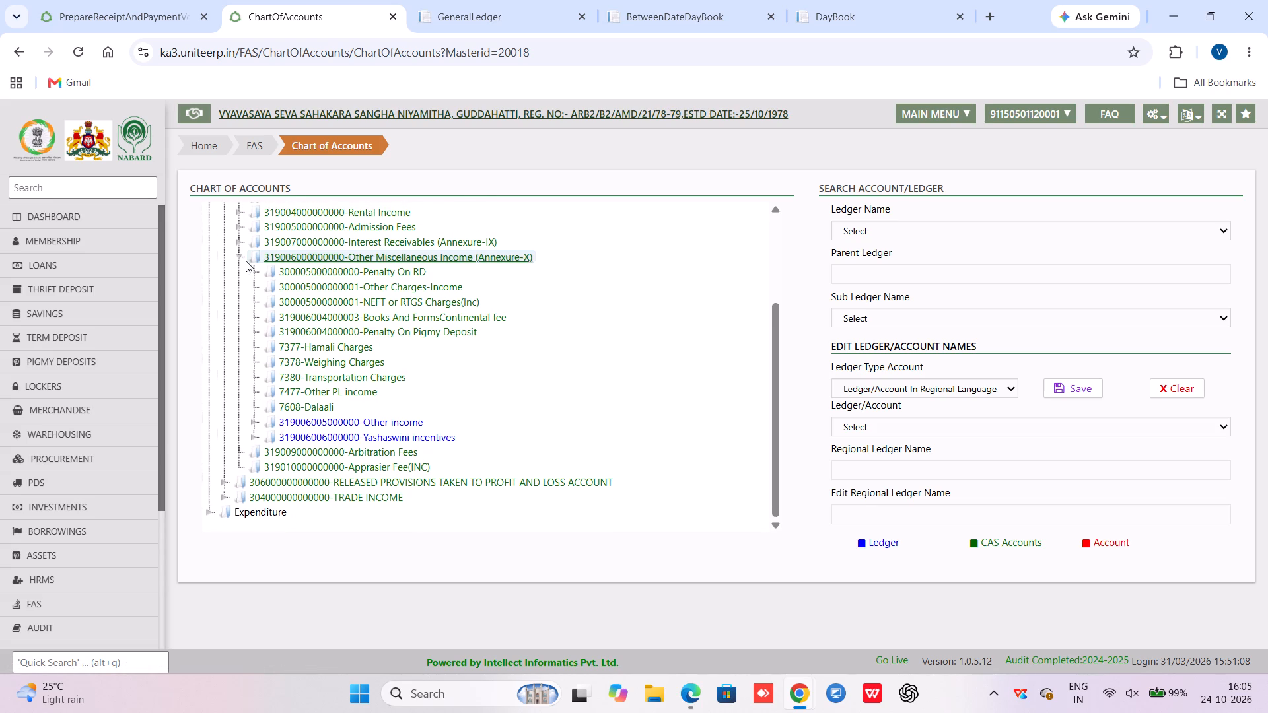
click(240, 259)
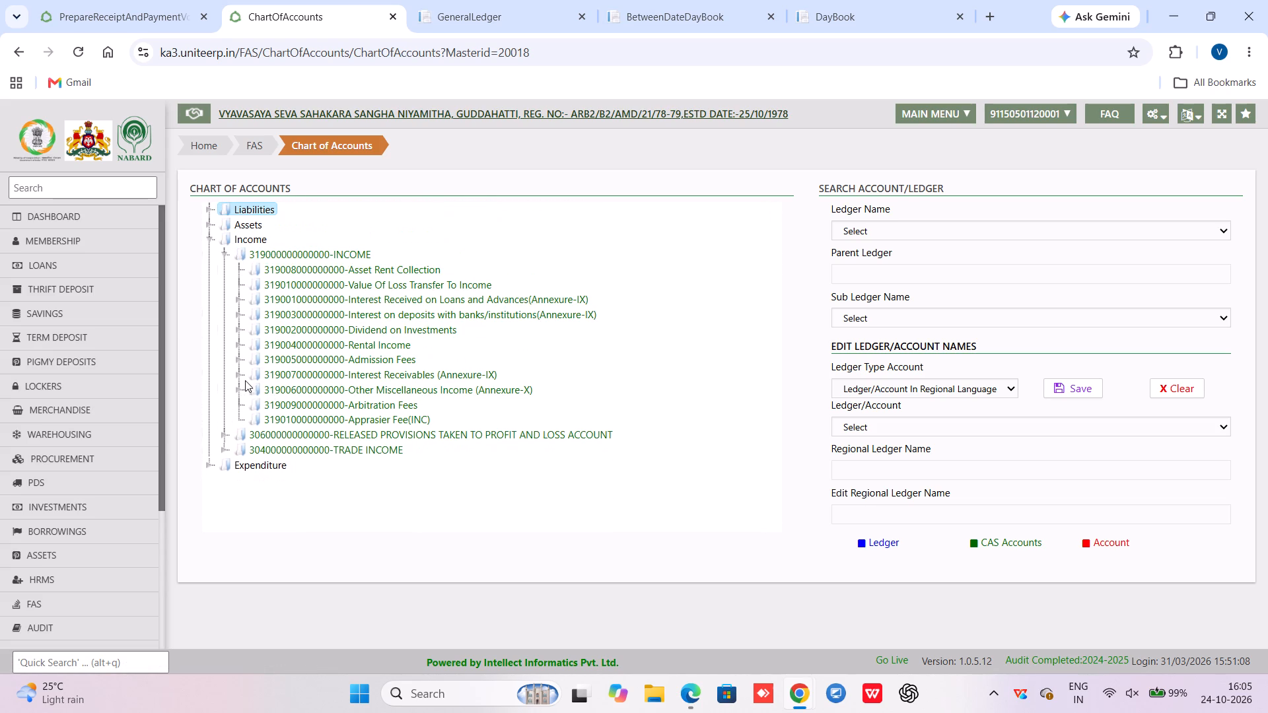
Expand Interest Receivables (Annexure-IX) and look through its ledgers, selecting Interest received - Dues from Stat Govt Subsidy.
click(241, 374)
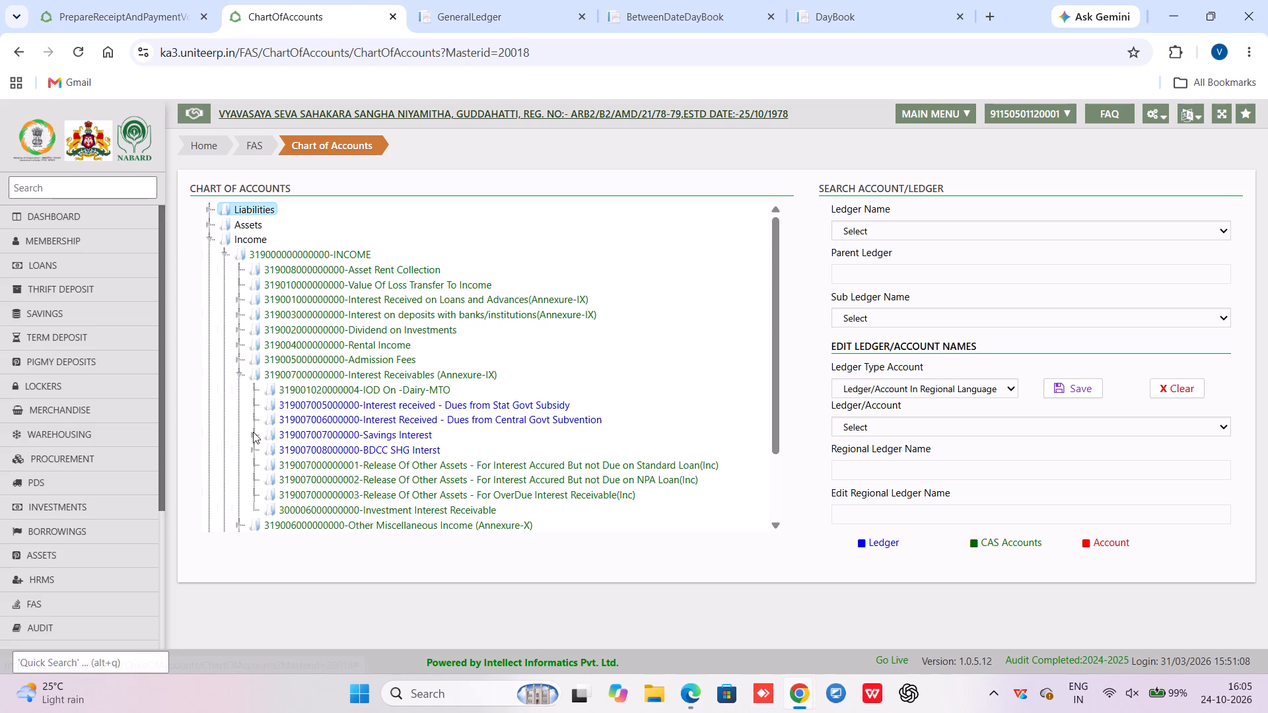
scroll(347, 437, down, 1)
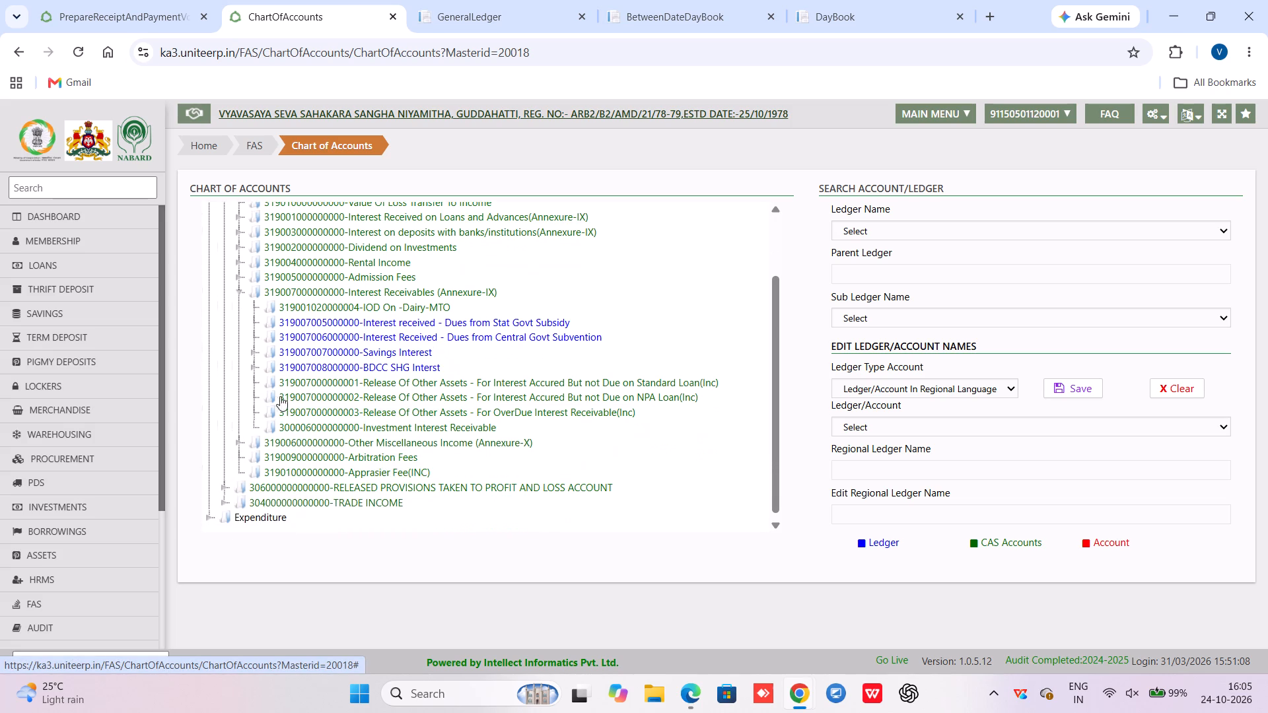
click(294, 324)
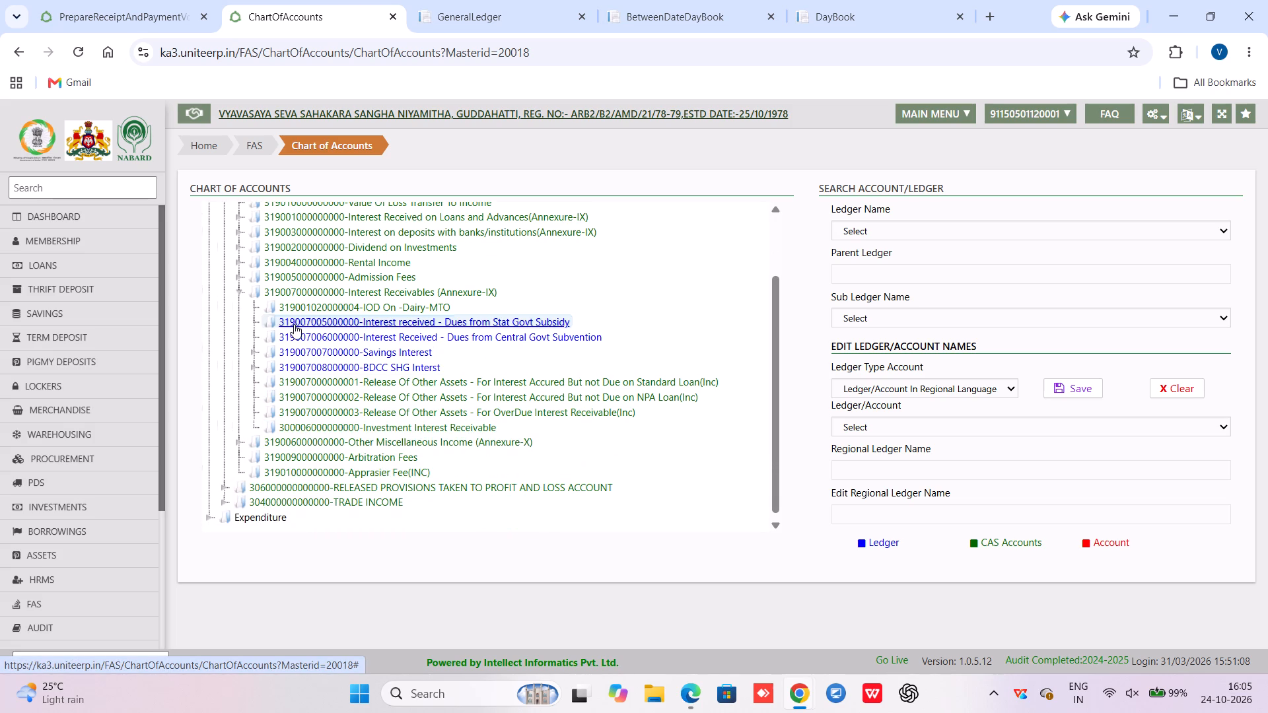
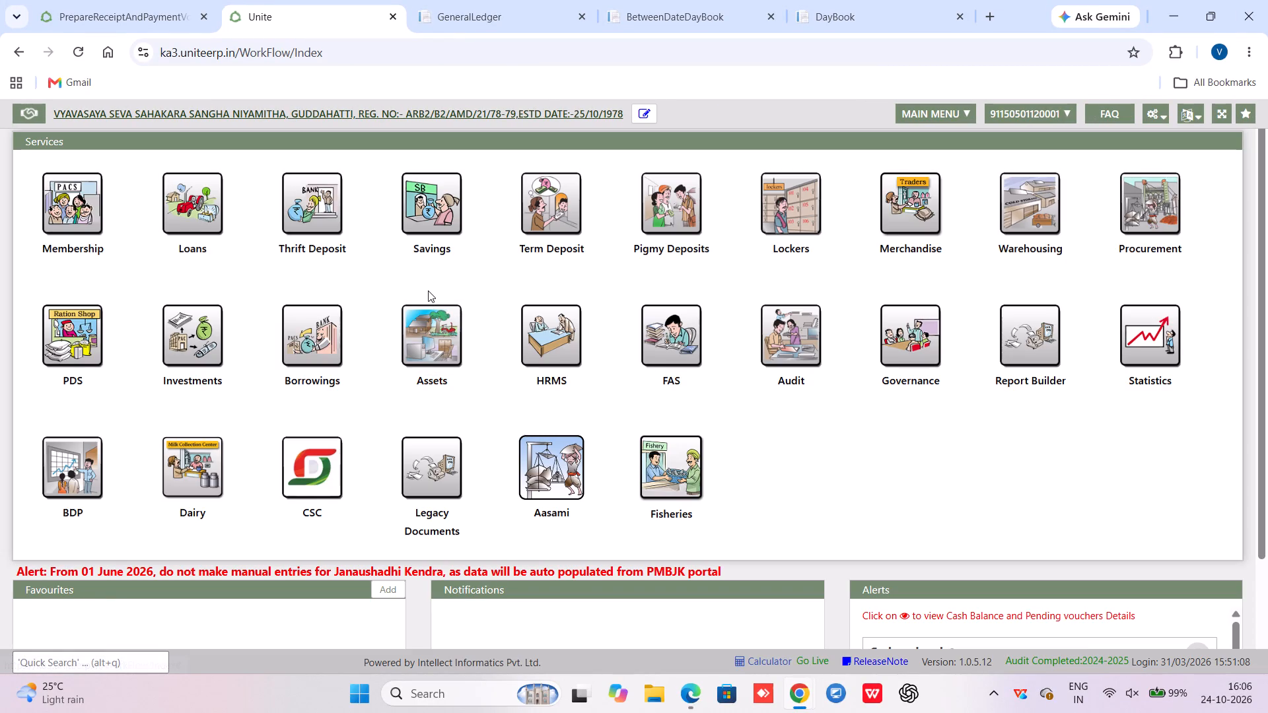
Generate the FAS Opening Trial Balance report as a PDF for the HO branch with from date 01-04-2025.
click(672, 339)
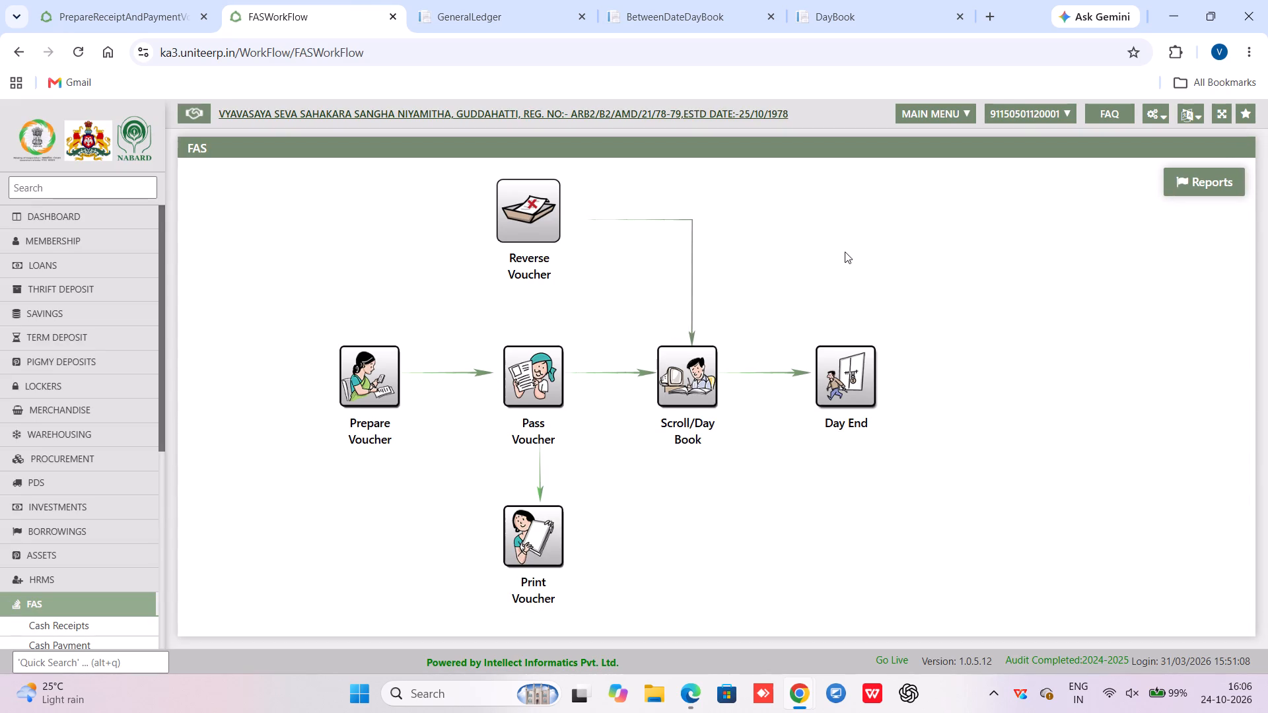
click(1180, 182)
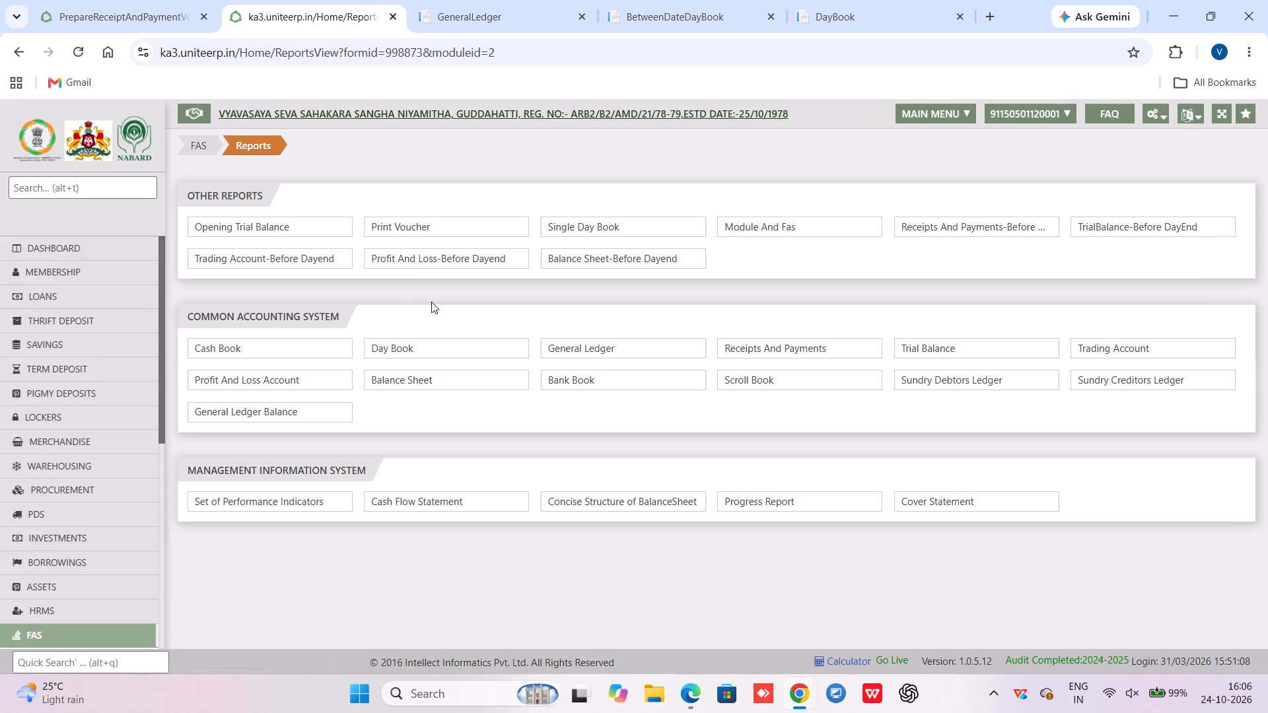
click(236, 230)
click(250, 234)
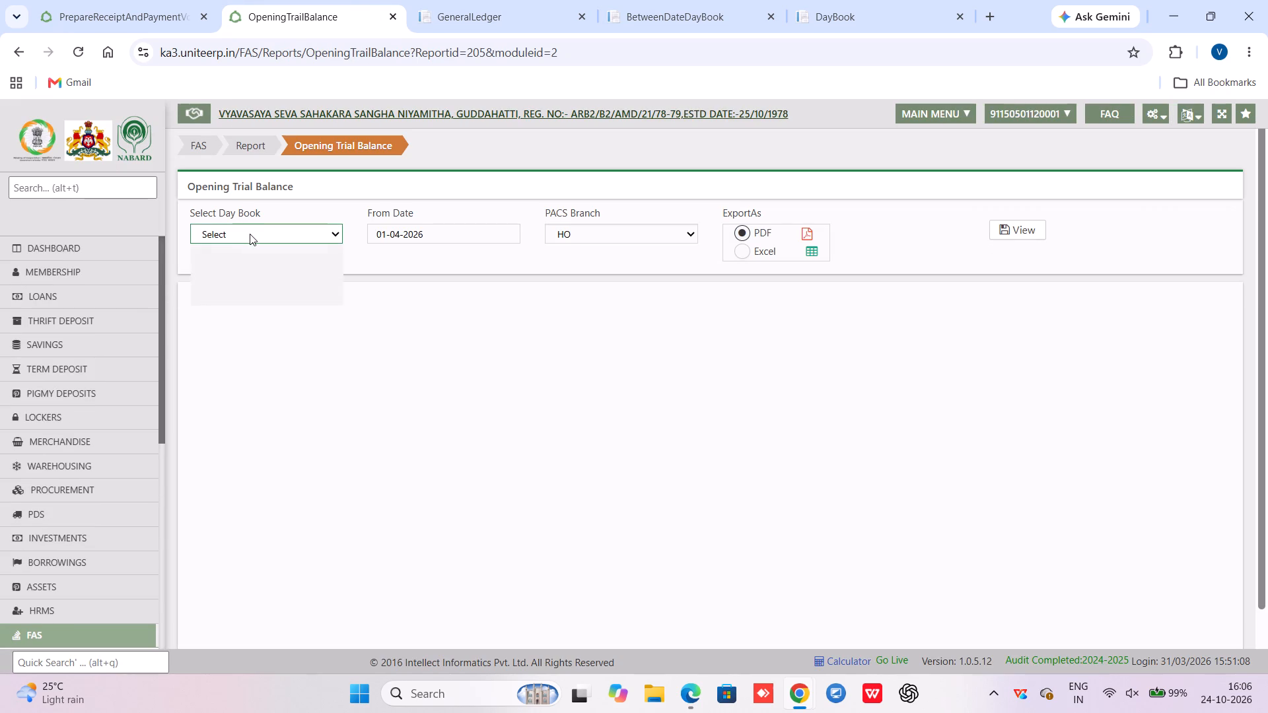
click(250, 266)
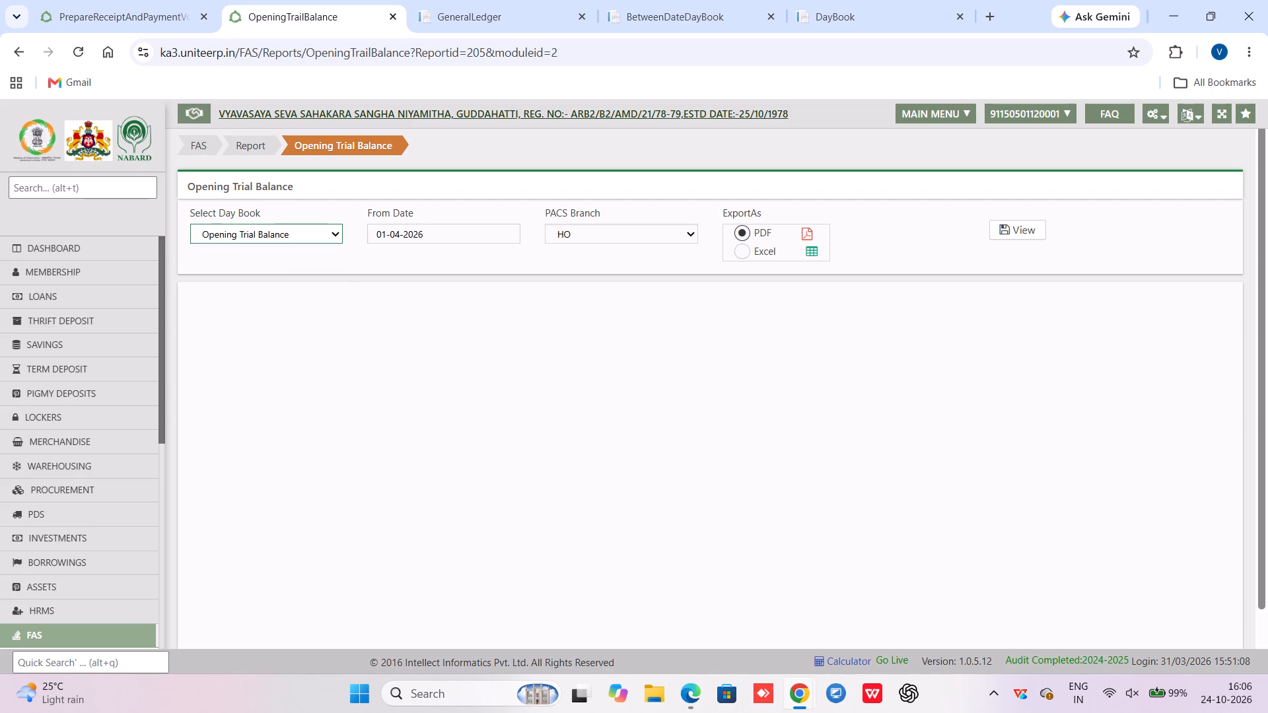
click(414, 234)
drag(426, 236, 420, 238)
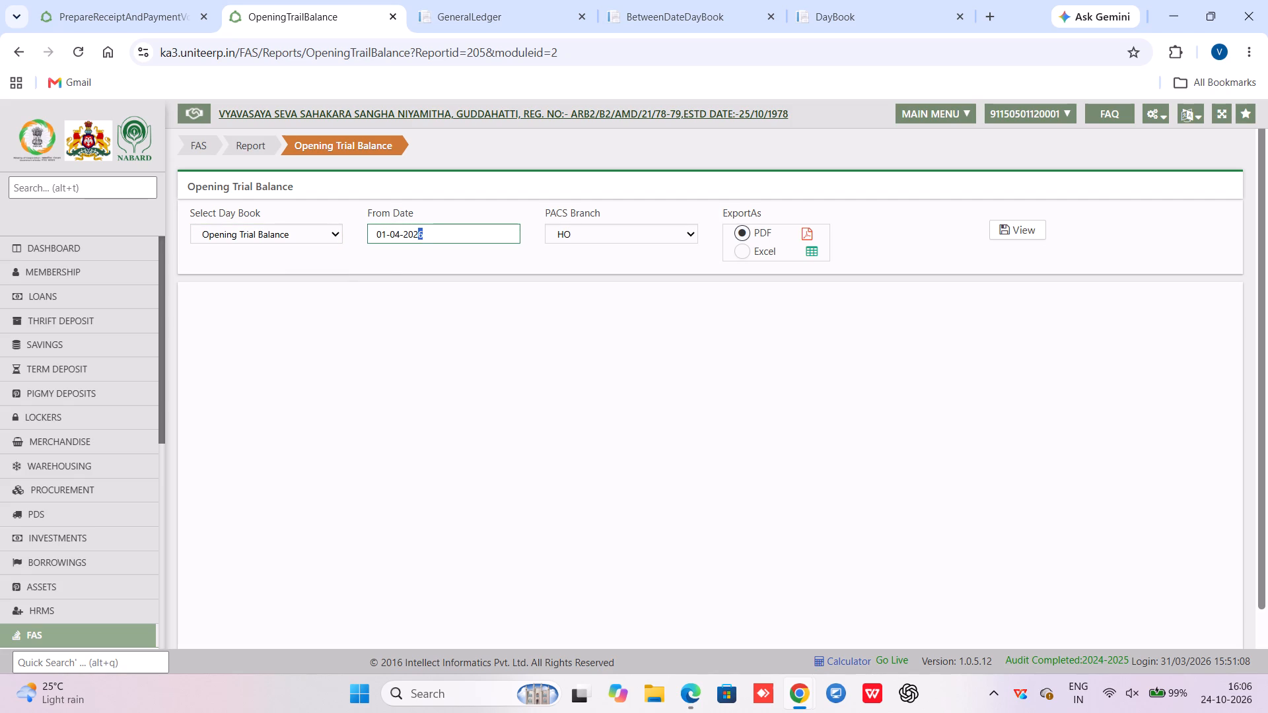
key(5)
click(590, 306)
click(992, 234)
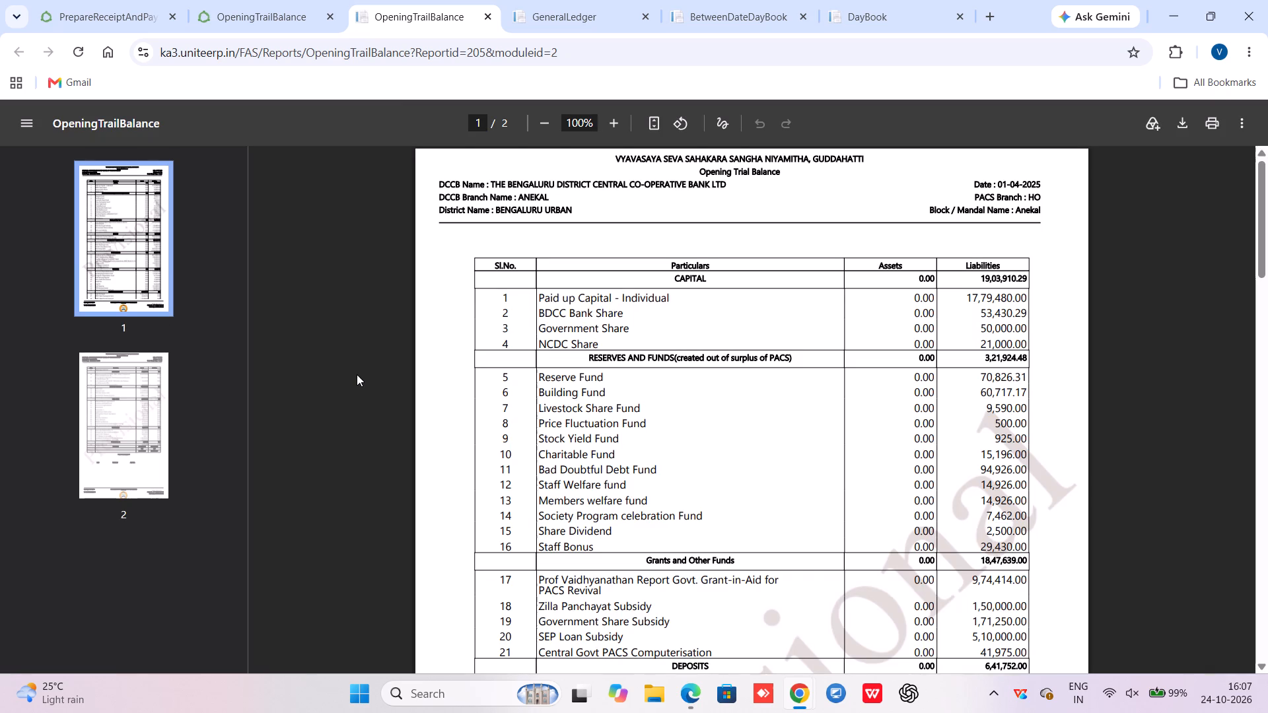
Search the Opening Trial Balance PDF for "kcc" and go through the matches to the last one.
click(539, 426)
key(ctrl+f)
text(kcc)
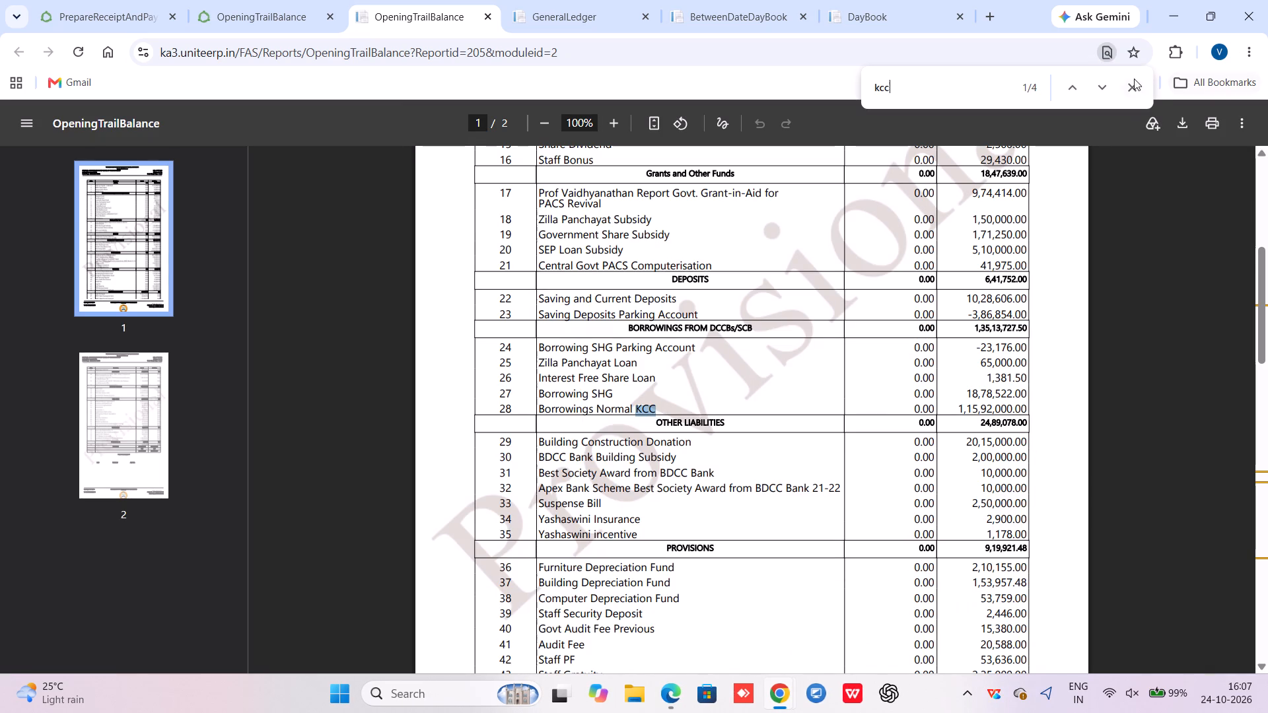
click(1099, 94)
click(1099, 94)
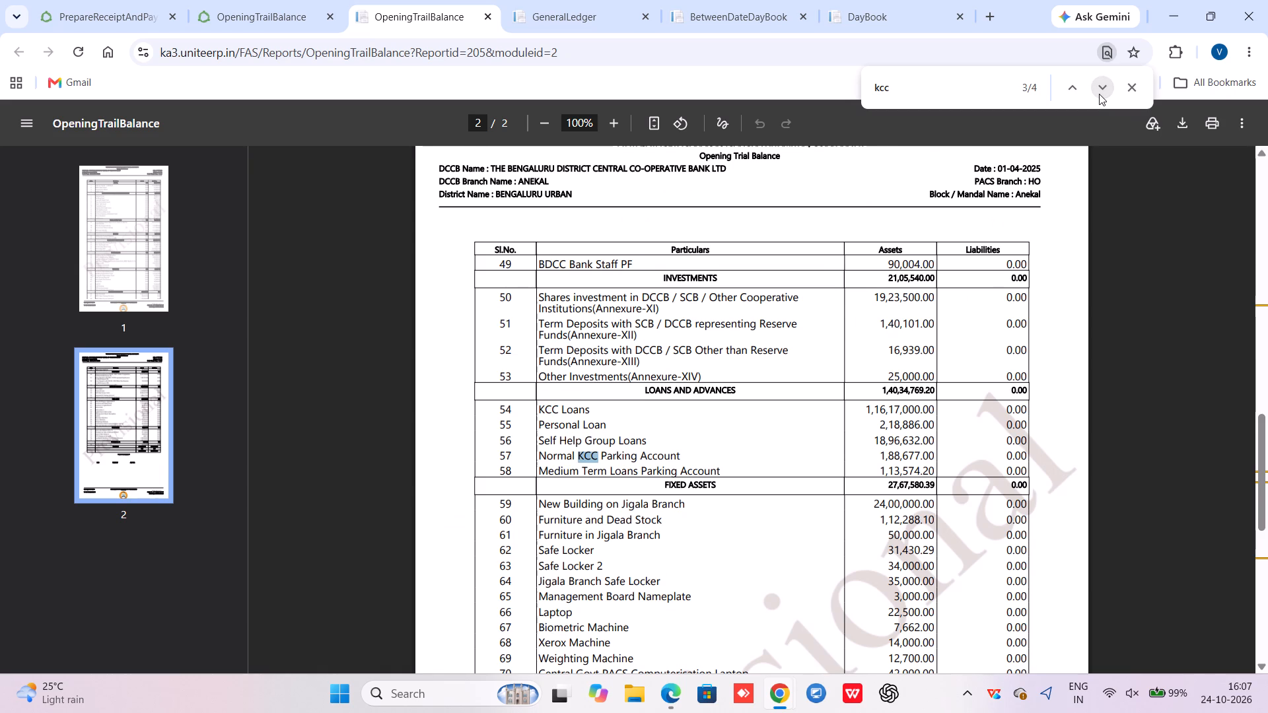
click(1099, 94)
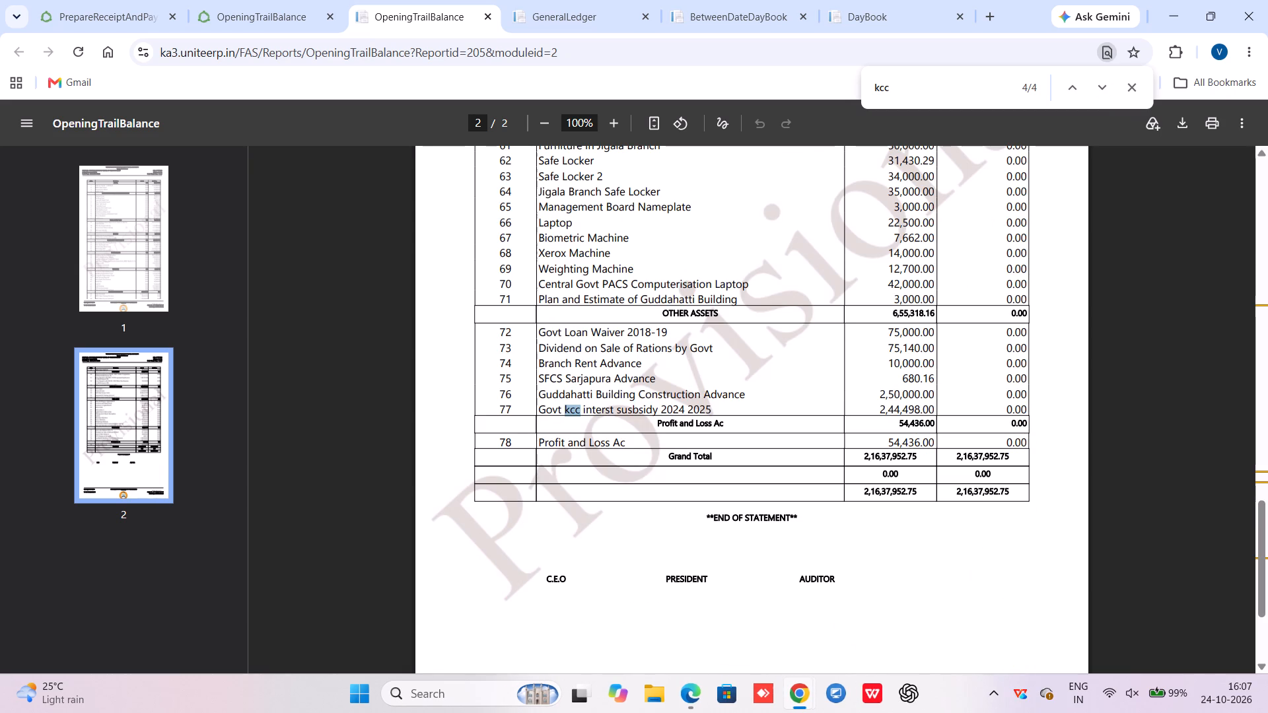
click(630, 386)
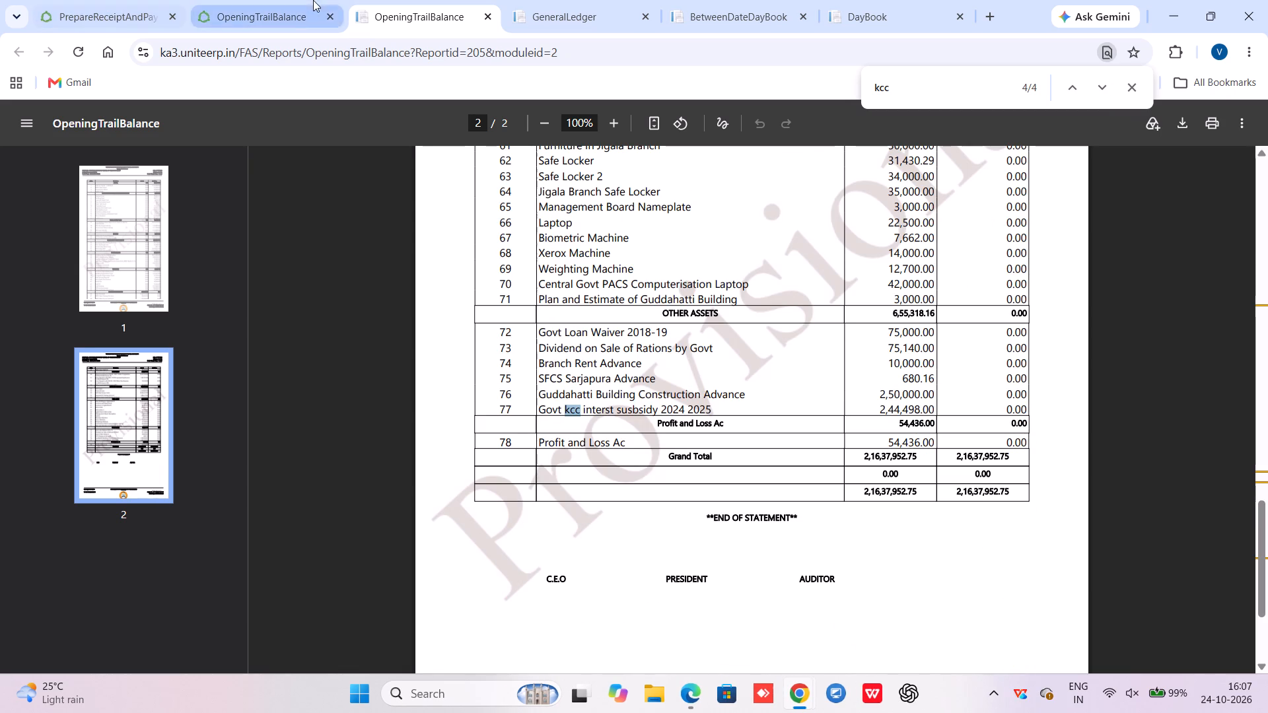
Return to the Unite browser page's services home and open the Chart of Accounts.
click(313, 0)
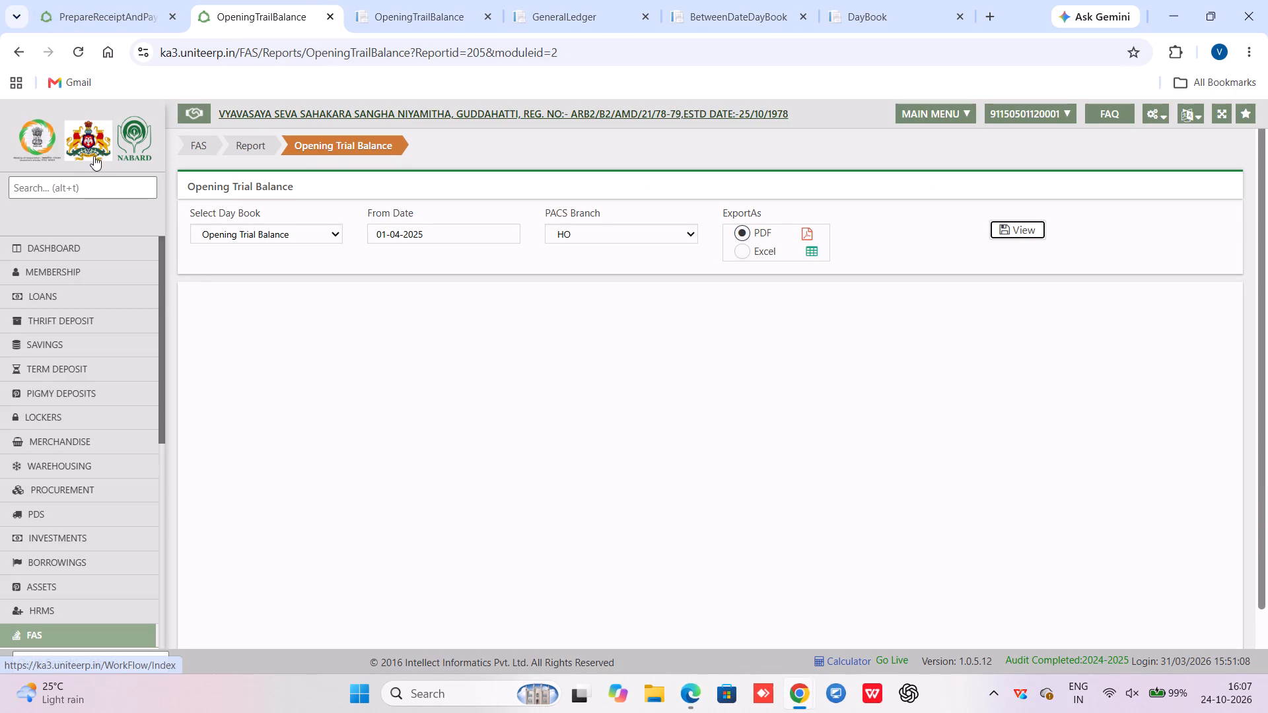
click(89, 154)
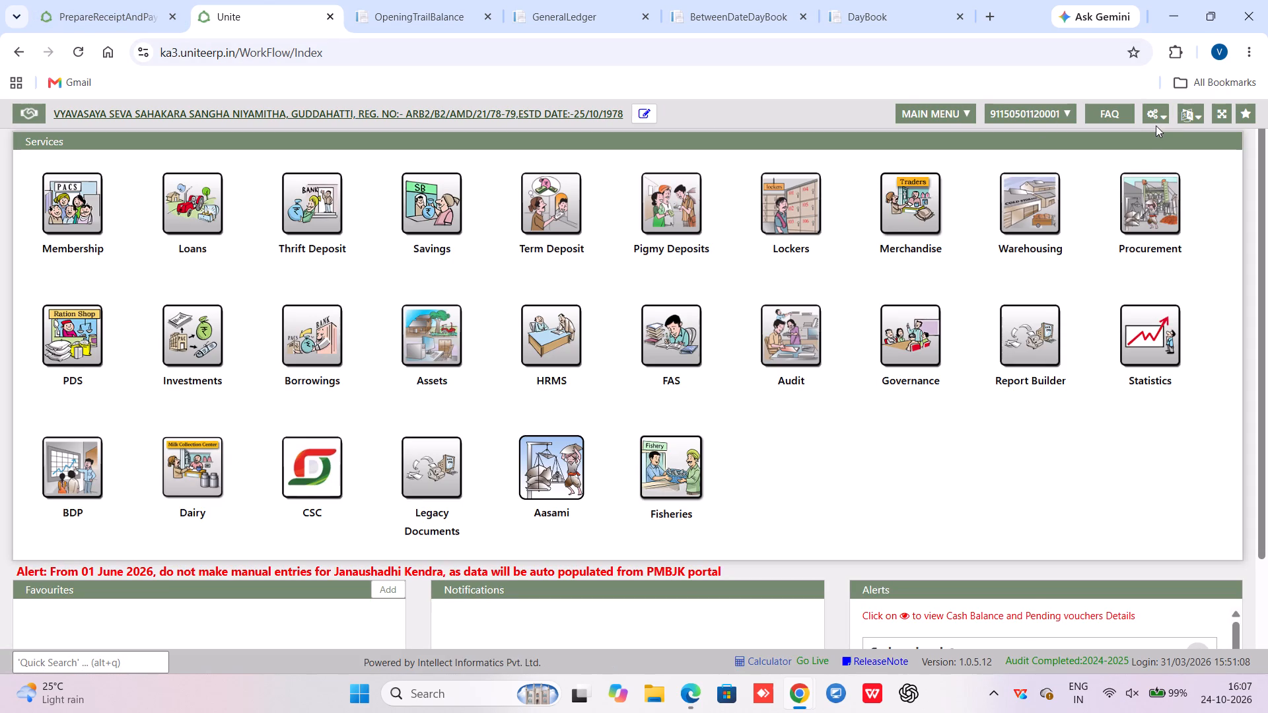
click(1153, 120)
click(909, 185)
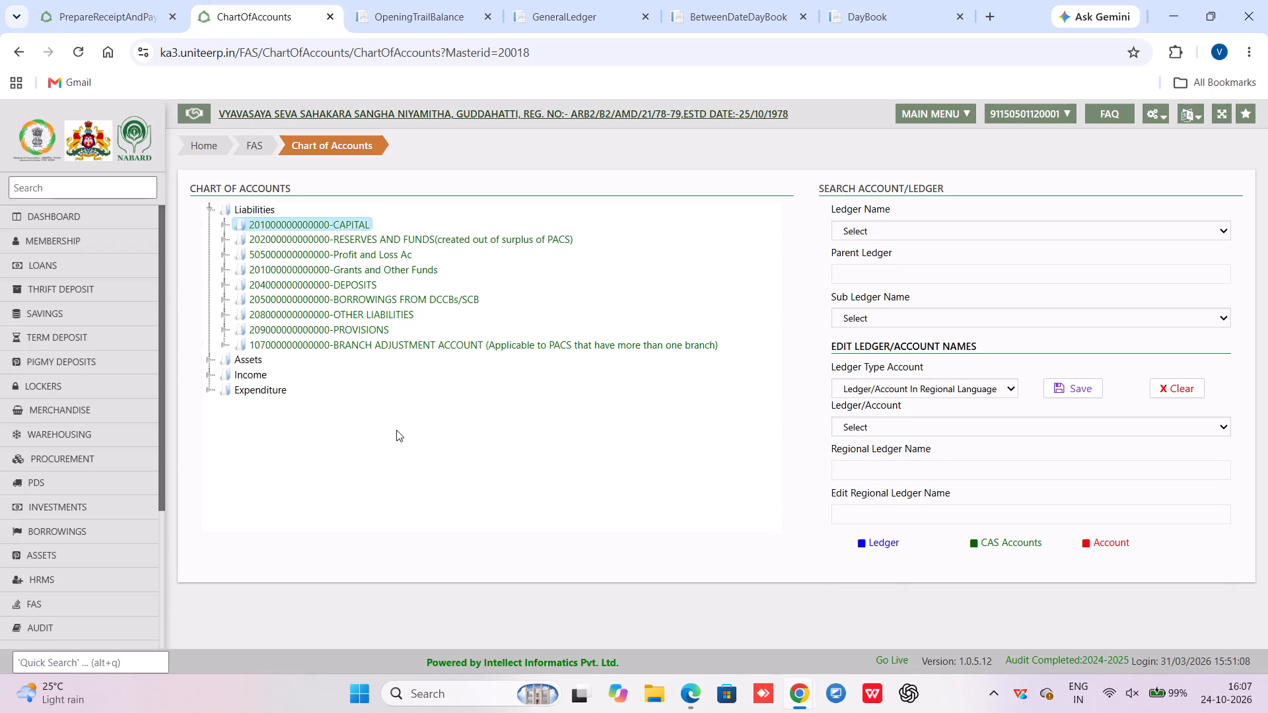
Collapse Liabilities, expand Assets, OTHER ASSETS and Other Receivables, and look through the Govt KCC interest subsidy accounts.
click(211, 206)
click(211, 230)
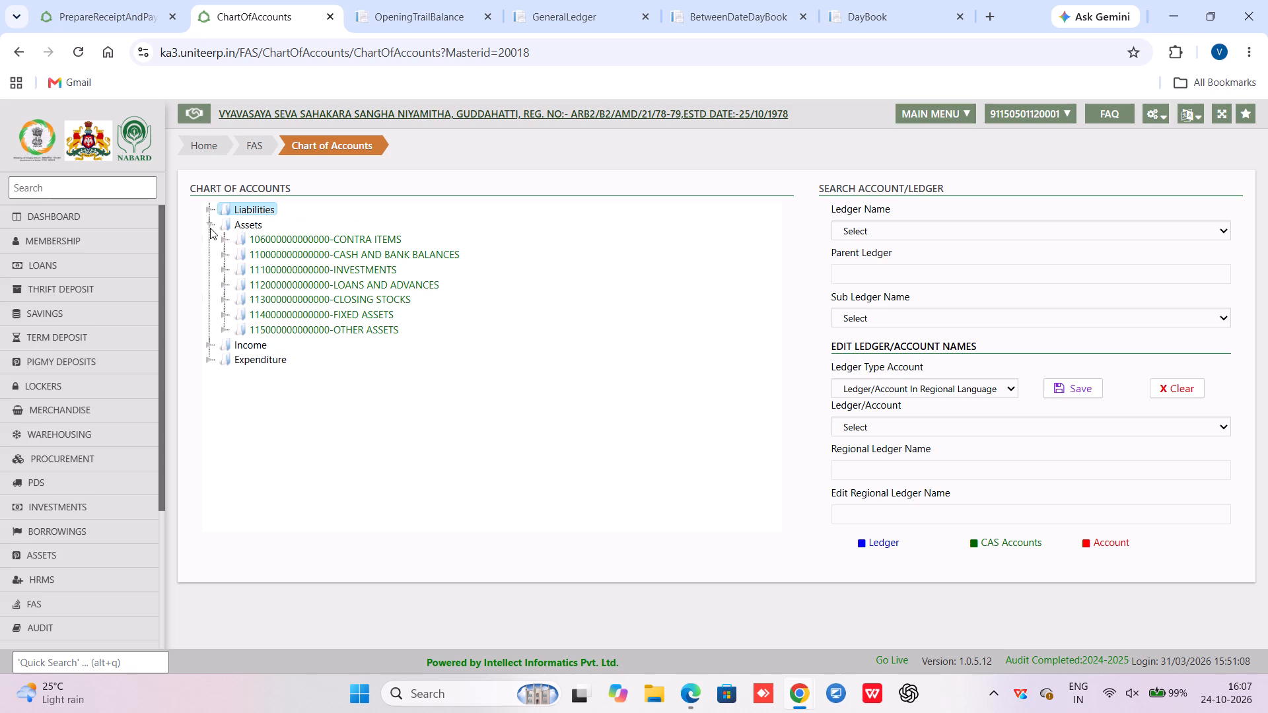
click(225, 329)
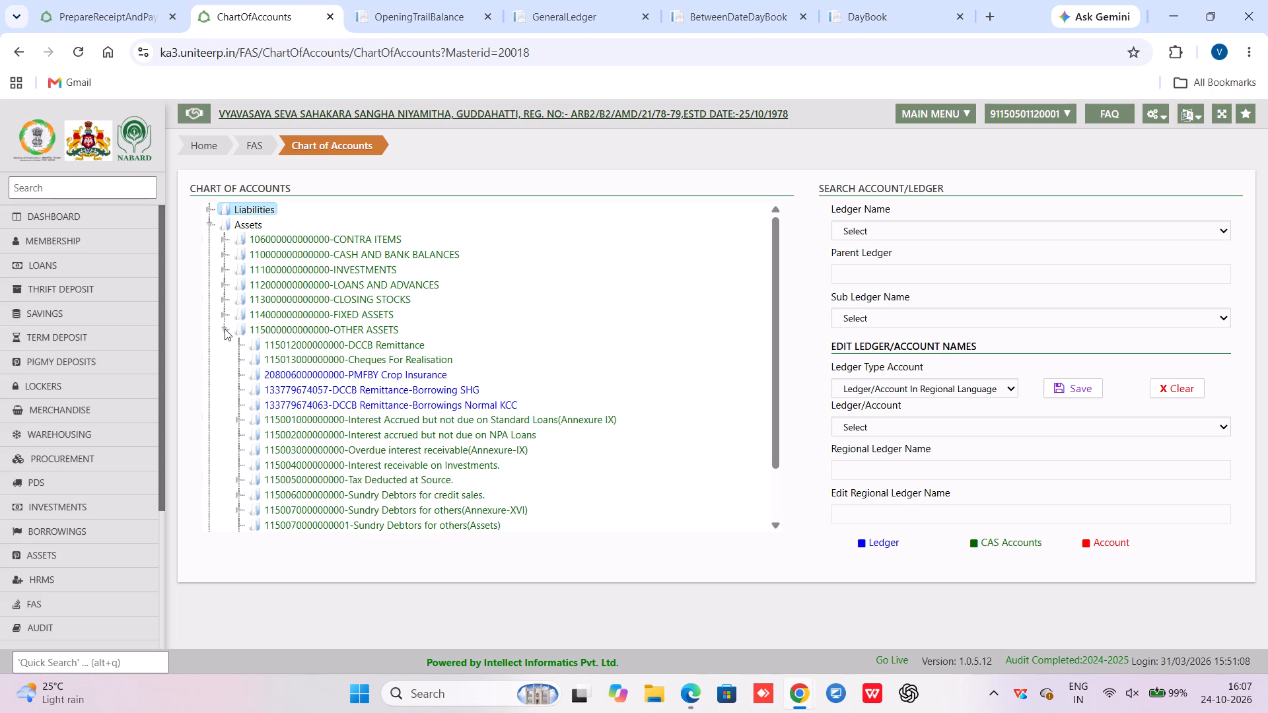
scroll(300, 461, down, 1)
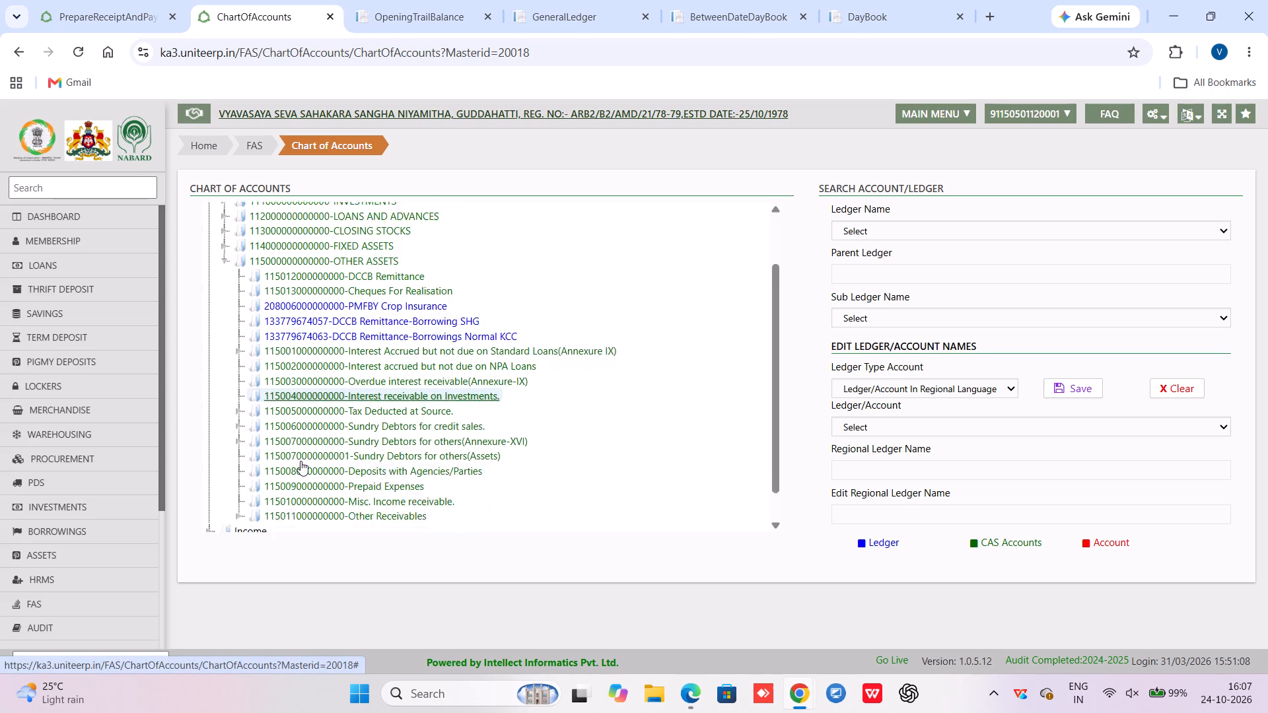
click(242, 504)
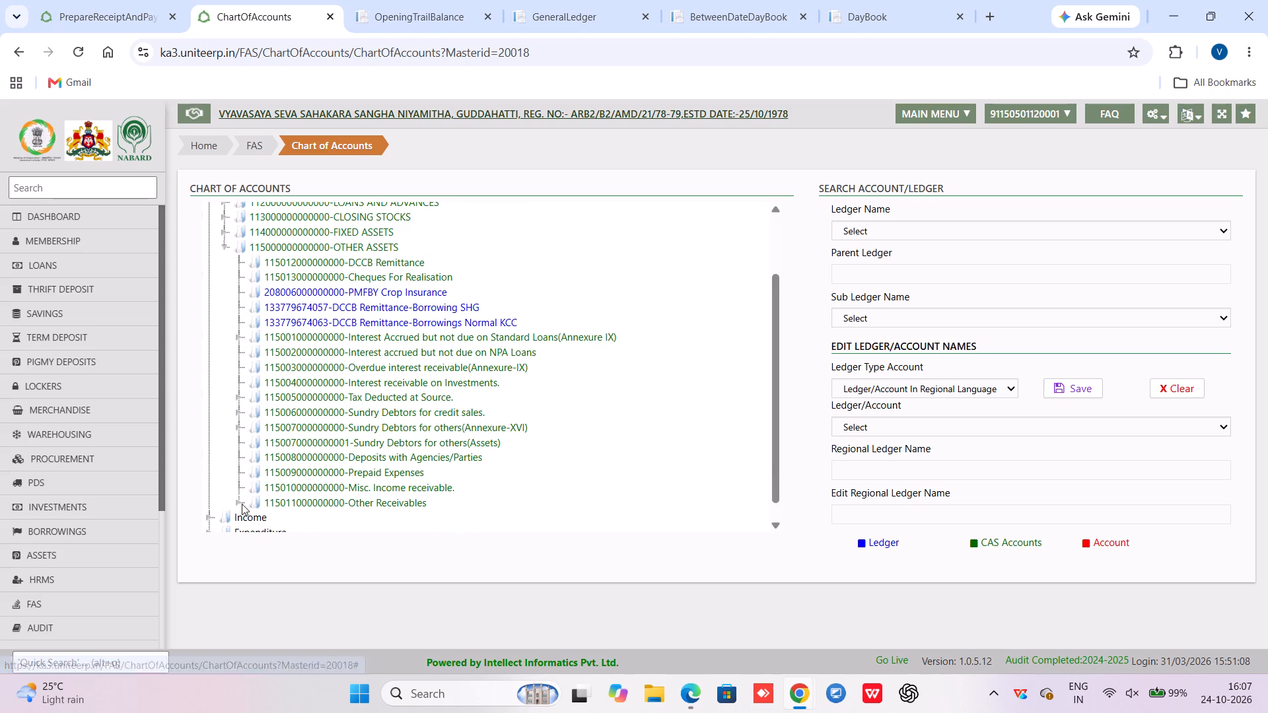
scroll(408, 430, up, 2)
scroll(408, 430, down, 2)
scroll(407, 437, up, 1)
scroll(407, 437, down, 3)
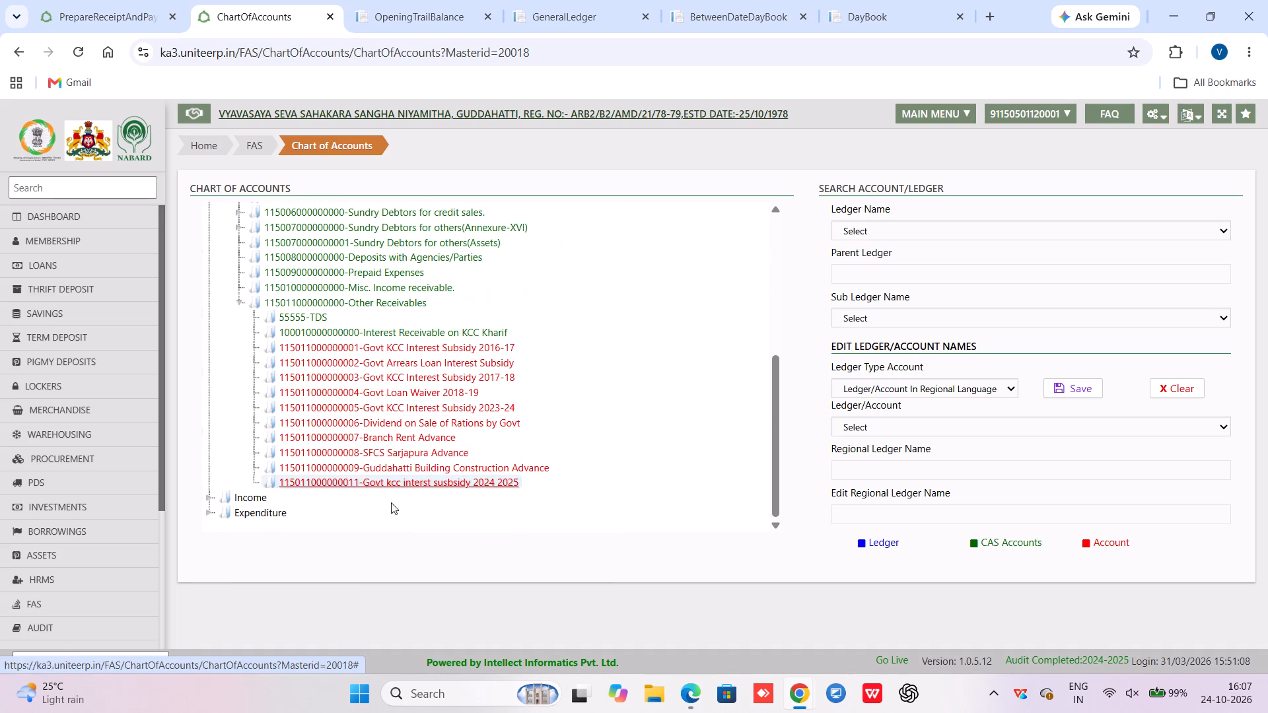
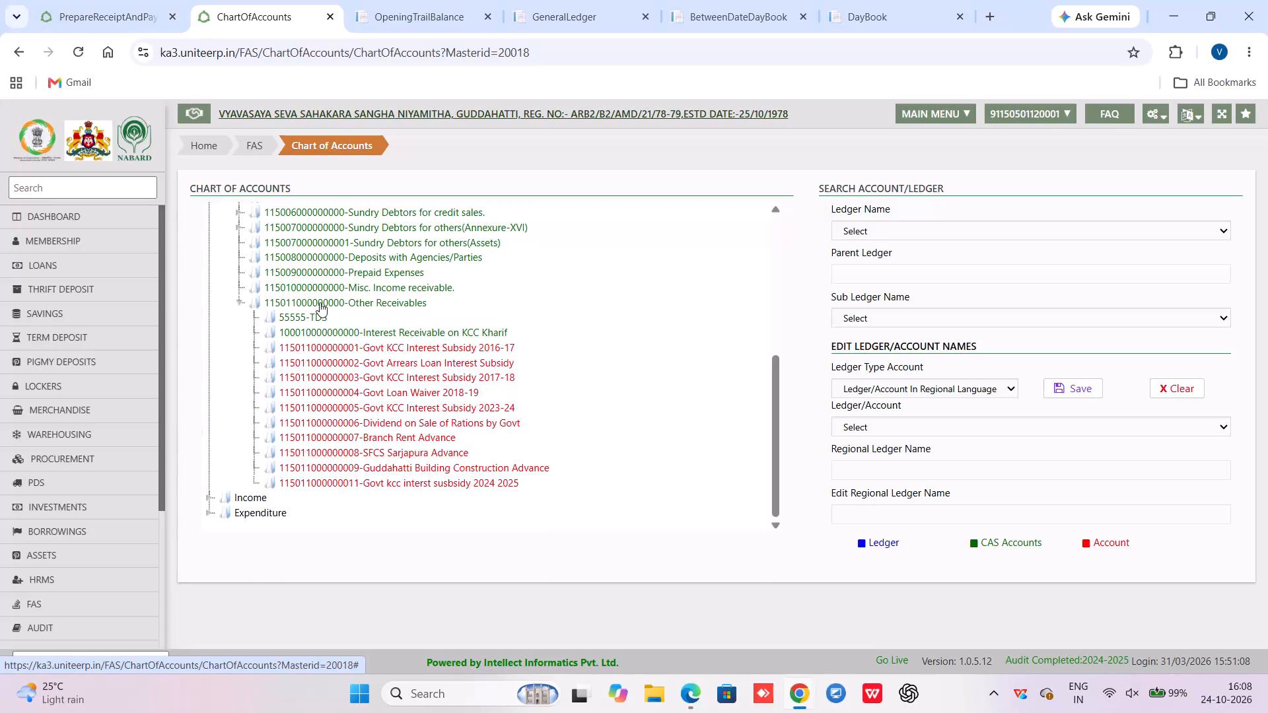
Create an Account-type entry under Other Receivables in the Chart of Accounts named Govt KCC Interest Subsidy 2025-2026.
click(320, 302)
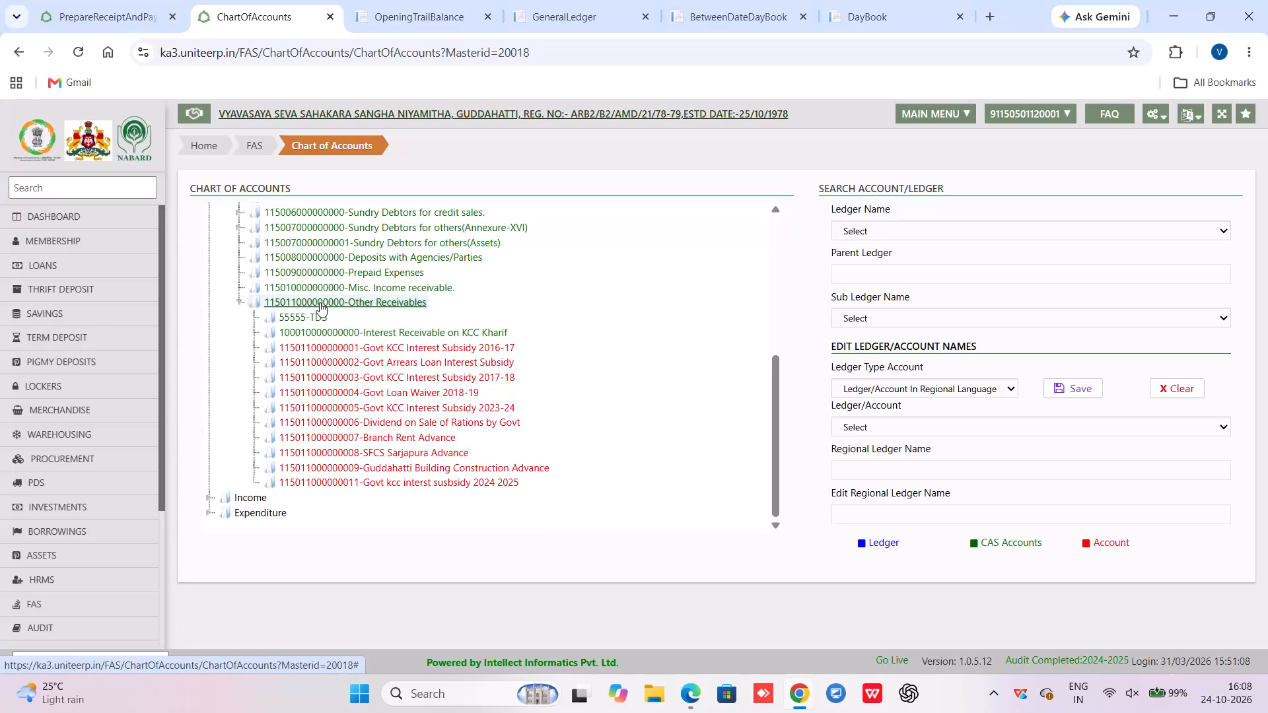
right_click(320, 302)
click(265, 306)
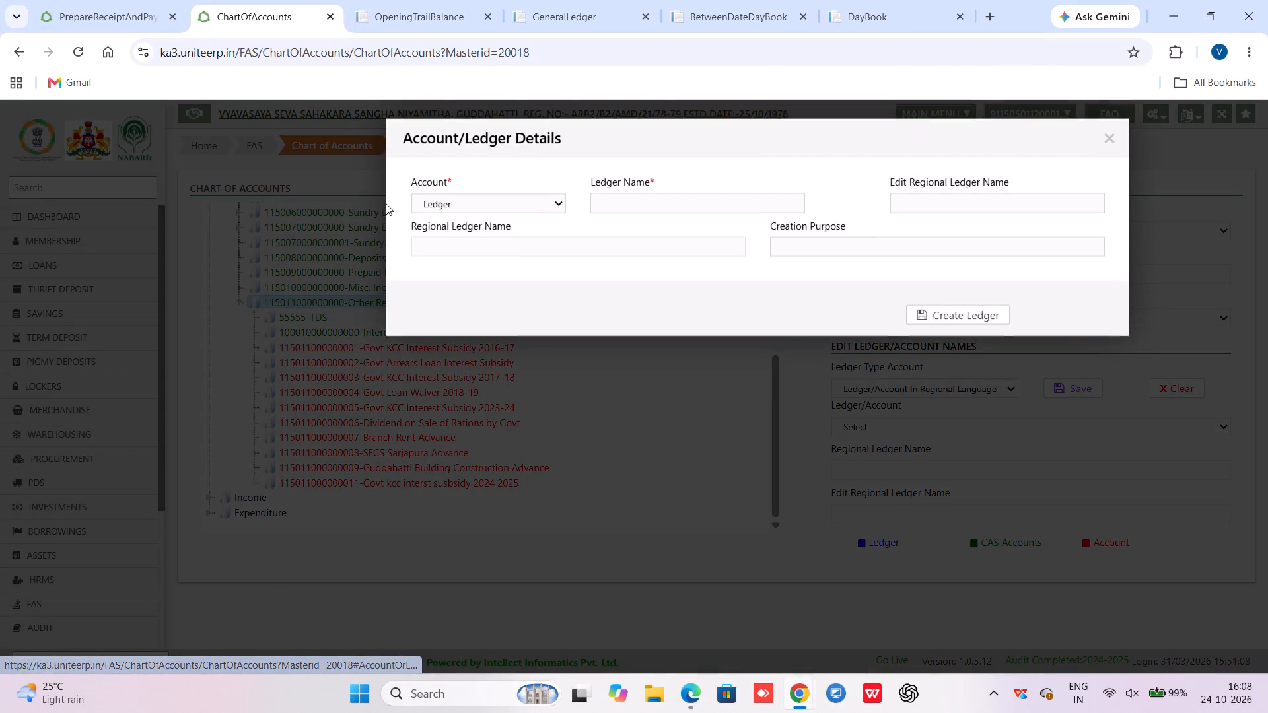
click(460, 210)
click(454, 255)
click(604, 211)
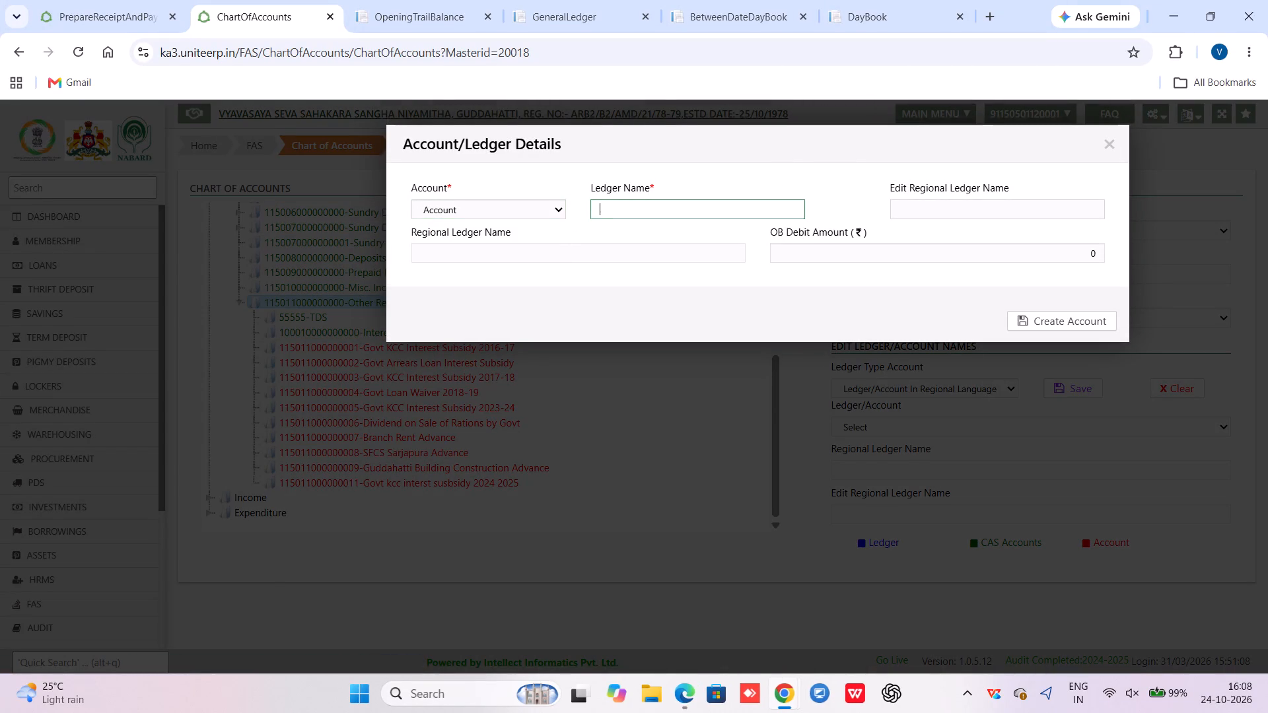
text(Govt)
key(space)
text(KCC Intrest)
key(BackSpace)
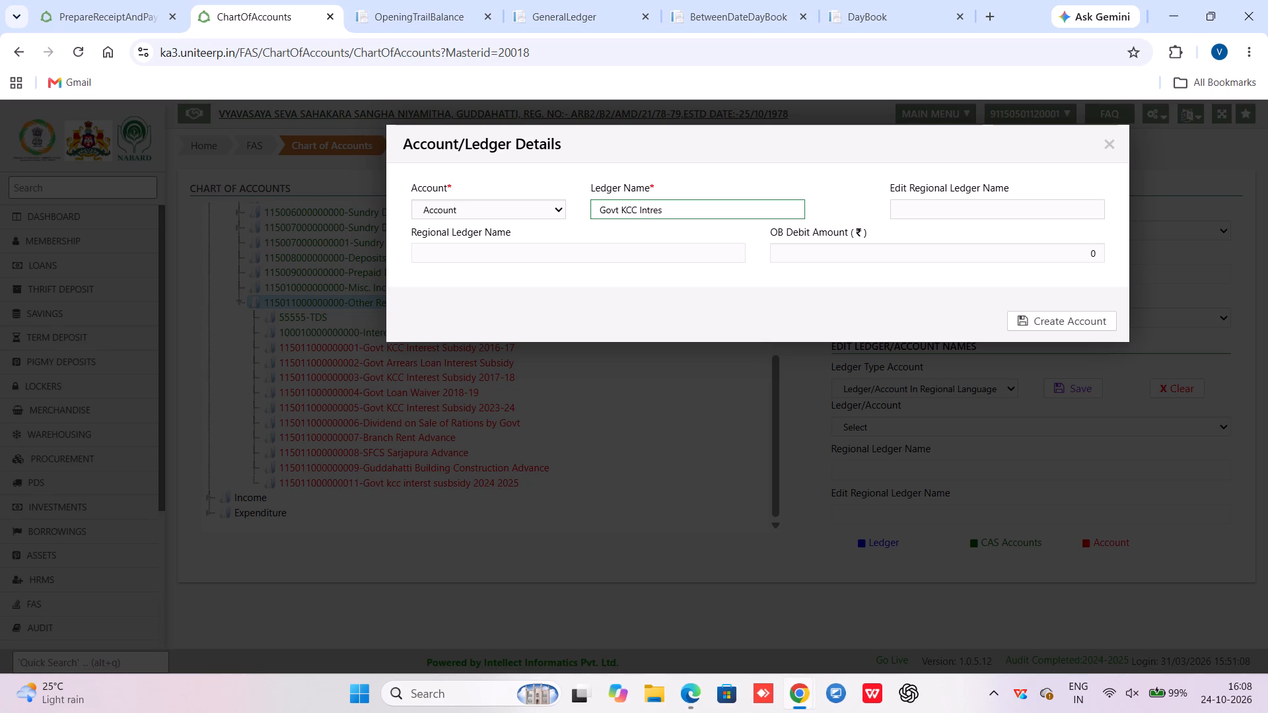
key(BackSpace)
key(BackSpace)
key(BackSpace)
key(e)
text(rest Sub)
key(s)
text(idy)
key(space)
text(2025-26)
key(BackSpace)
key(BackSpace)
text(2026)
click(800, 292)
click(1075, 322)
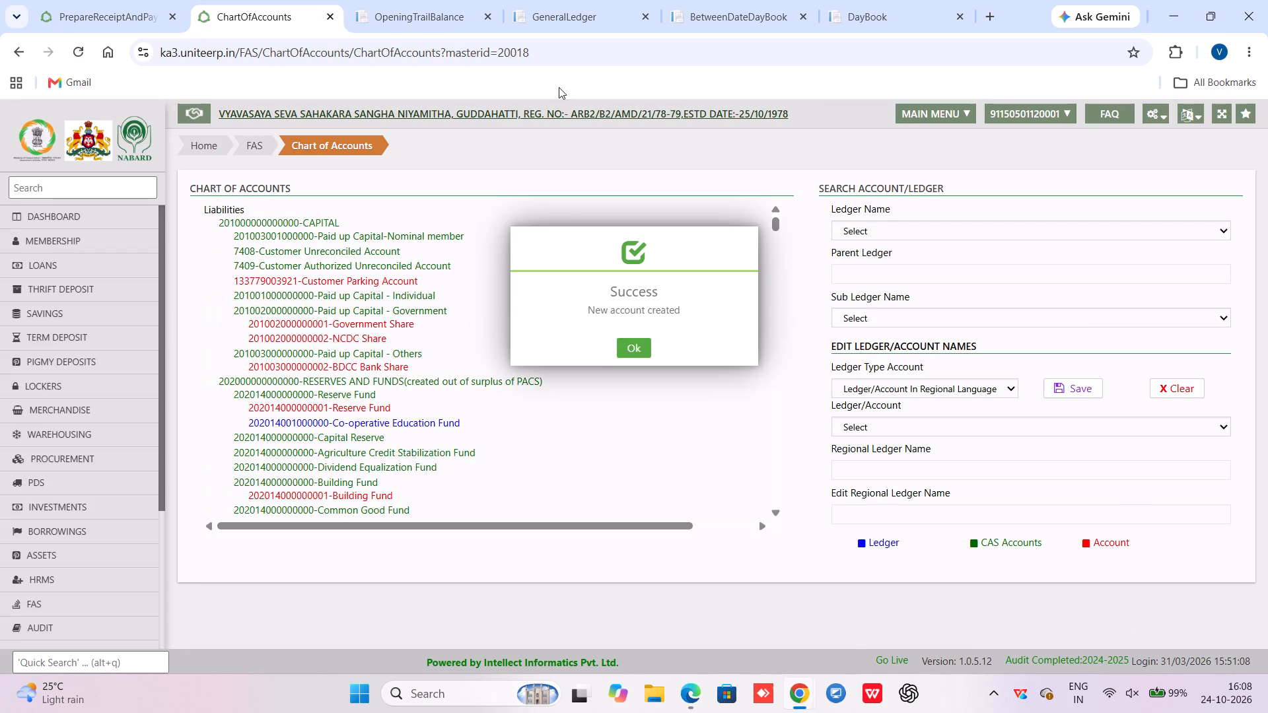
click(647, 355)
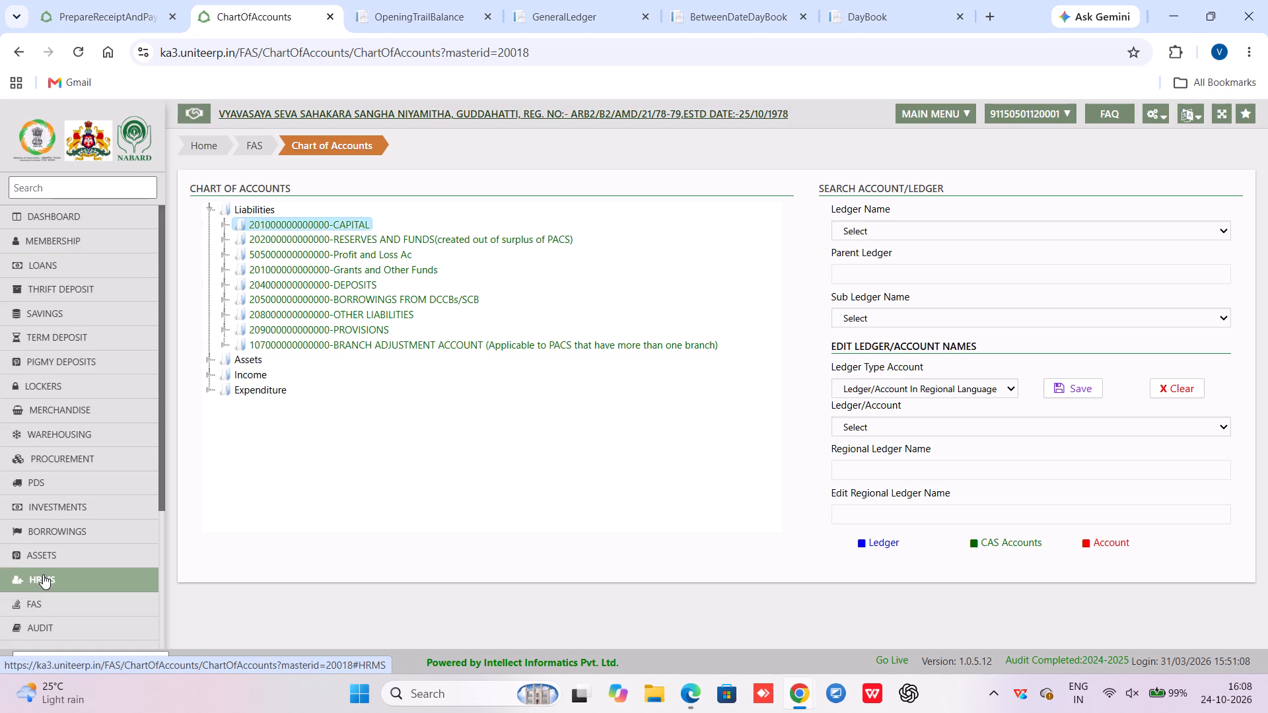
Open the Other Transfer form from Prepare Voucher in the FAS workflow and accept the day book date 31/03/2026.
click(48, 603)
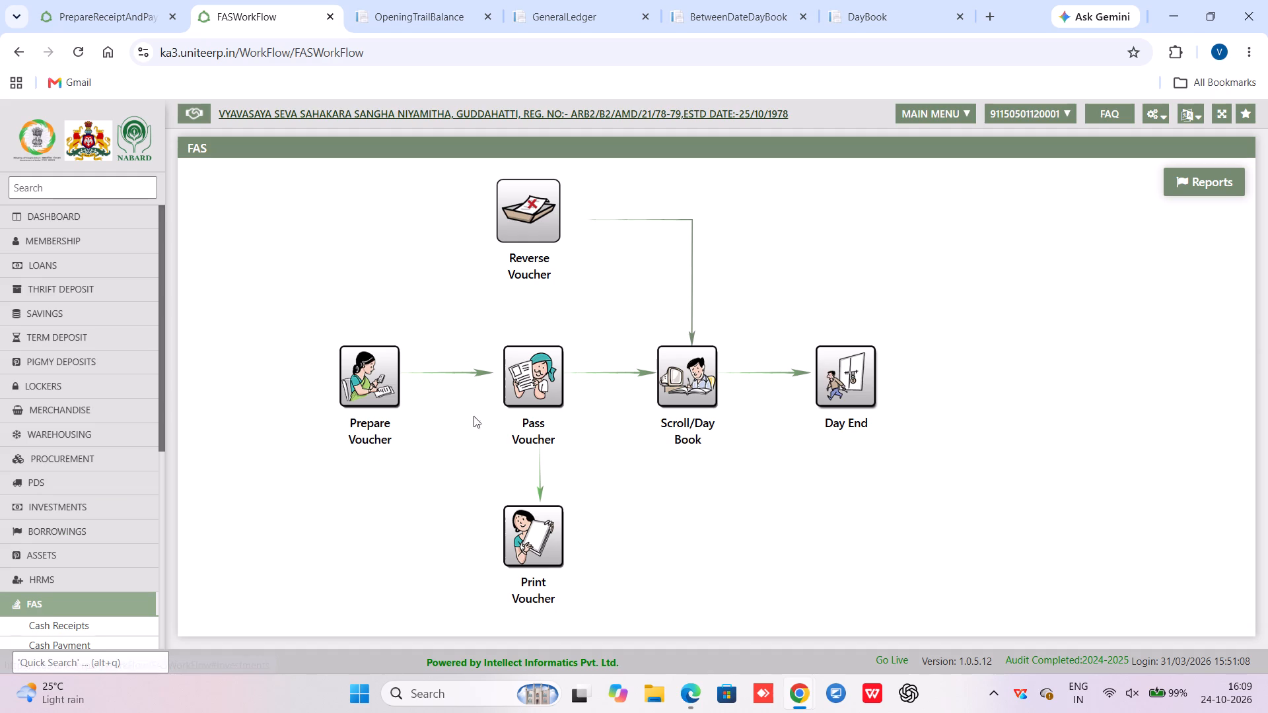
drag(348, 374, 349, 365)
click(270, 437)
click(352, 394)
click(344, 446)
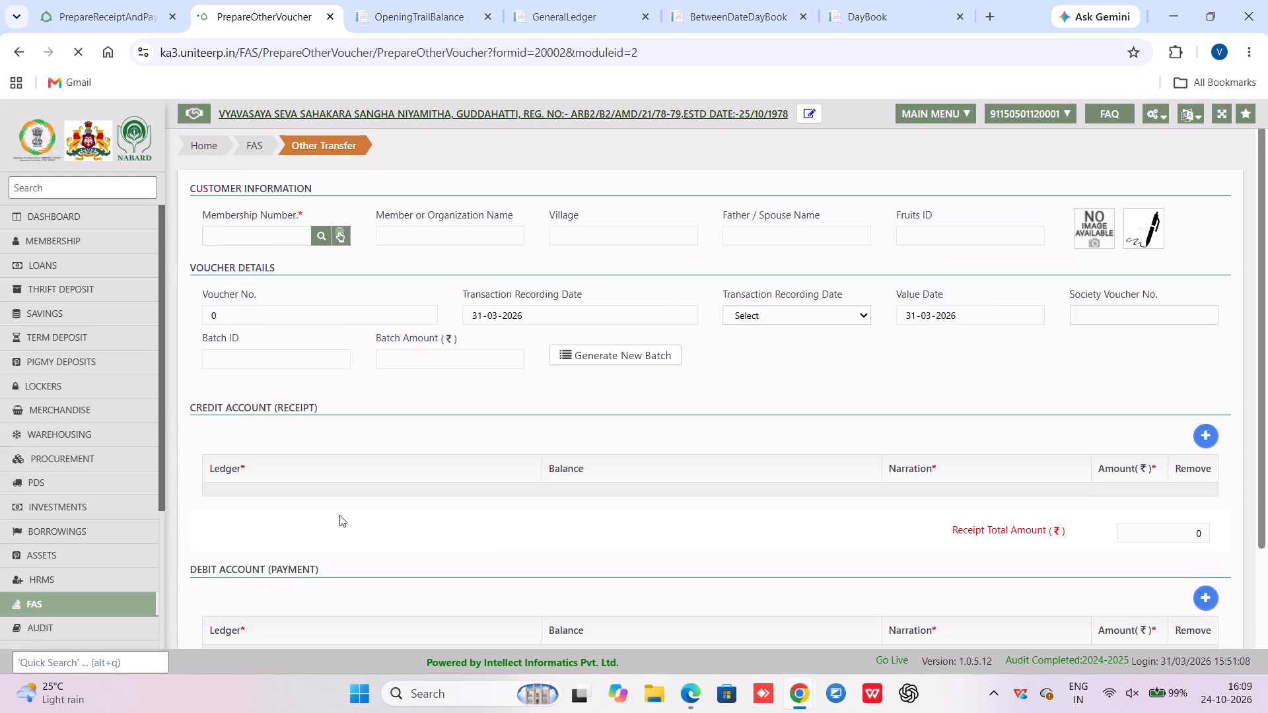
click(1201, 415)
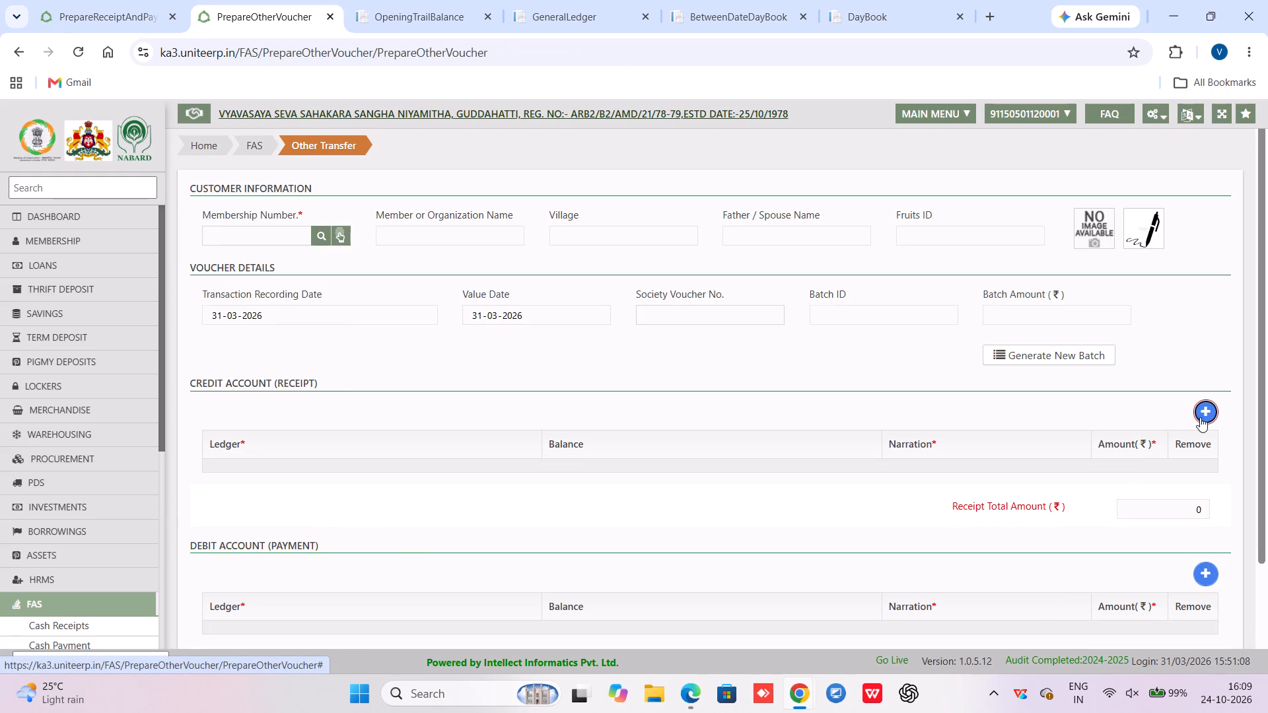
click(1203, 416)
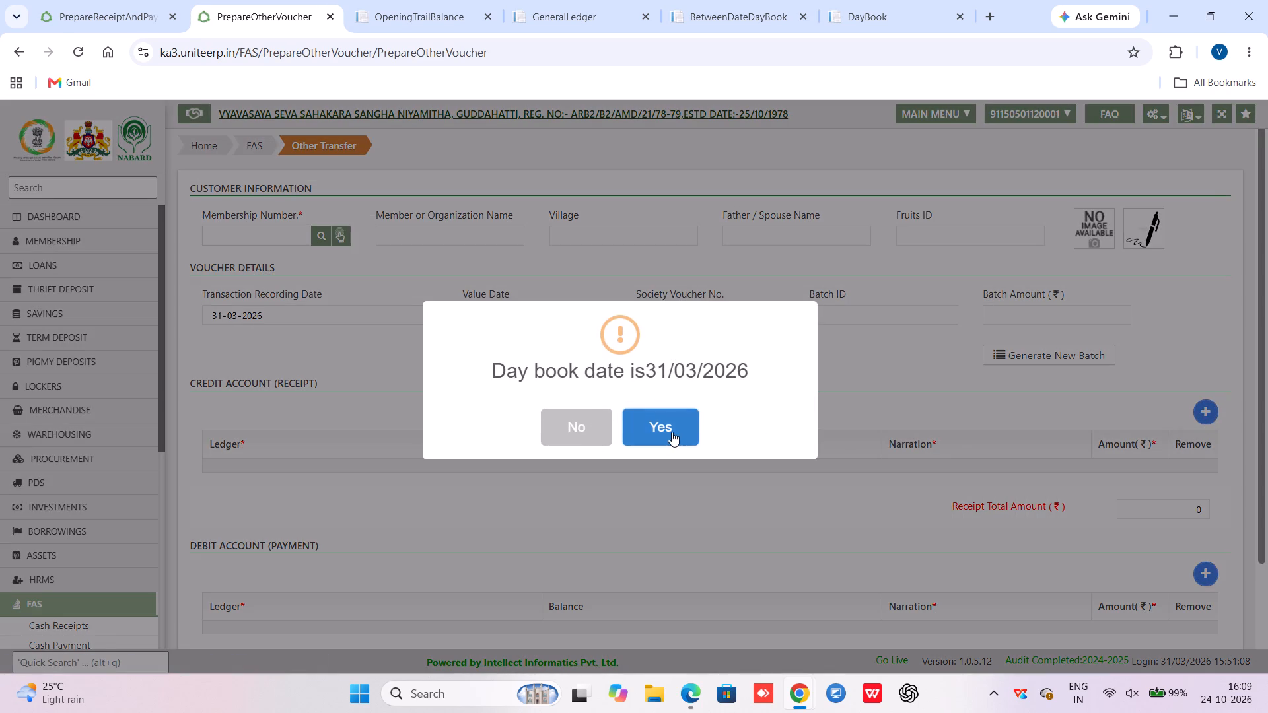
click(672, 432)
Add a credit account (receipt) row with the ledger Govt KCC Interest Subsidy 2025-2026 under Other Receivables.
click(1201, 415)
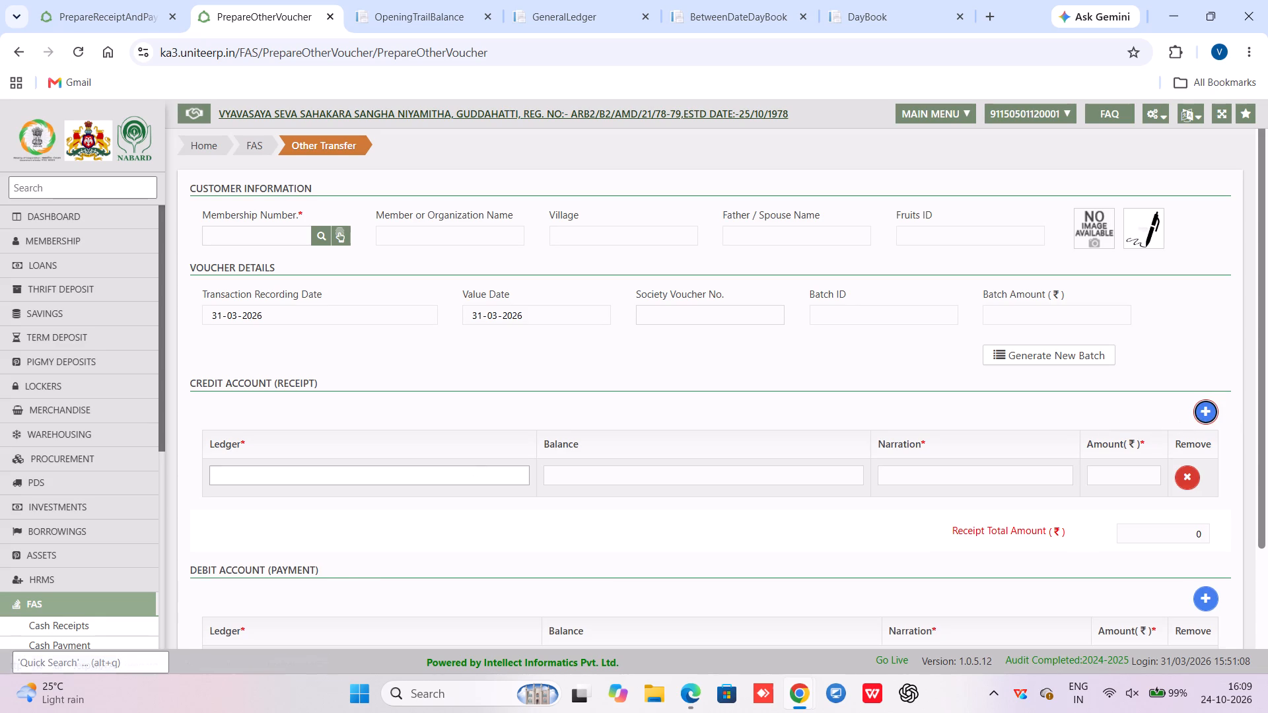
click(401, 471)
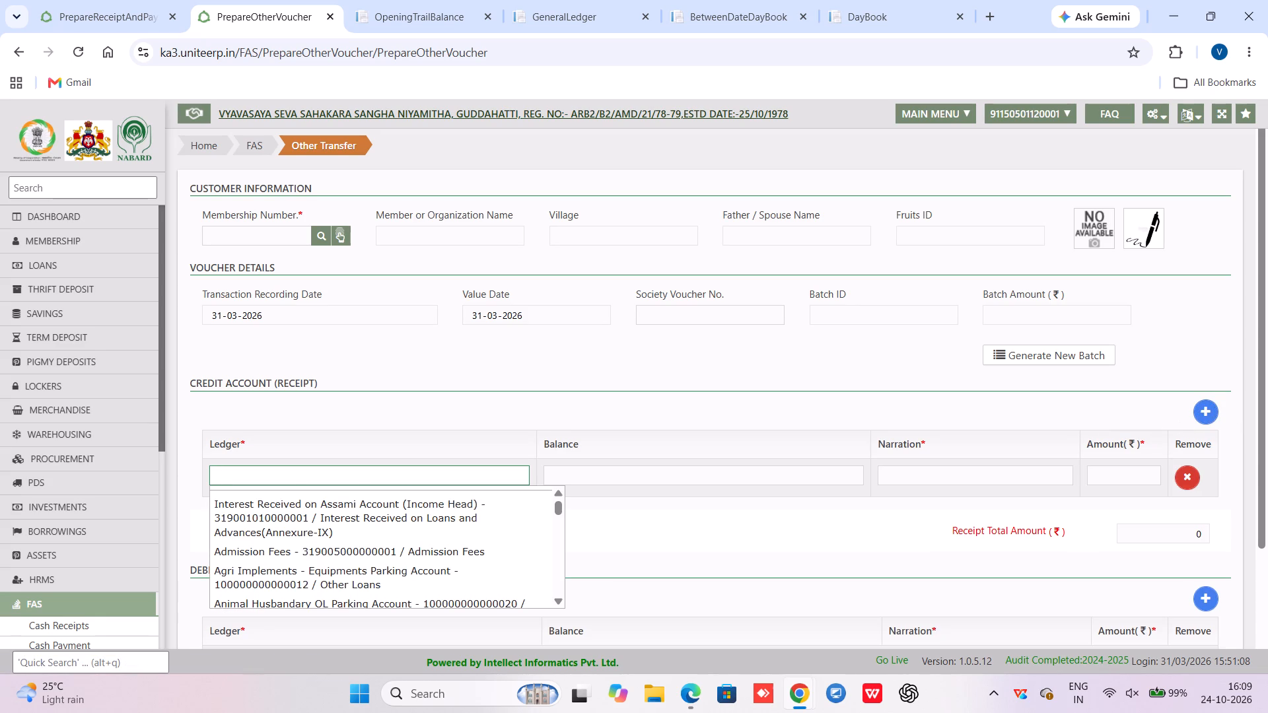
text(kcc in)
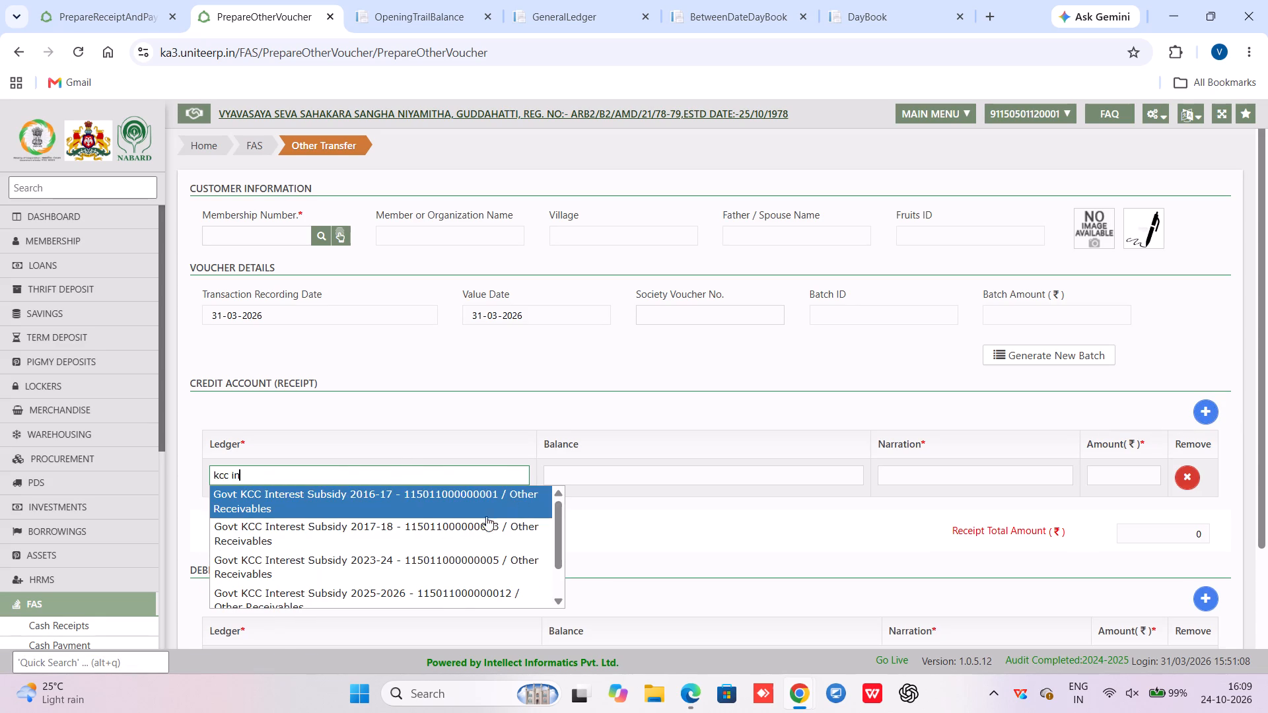
click(414, 597)
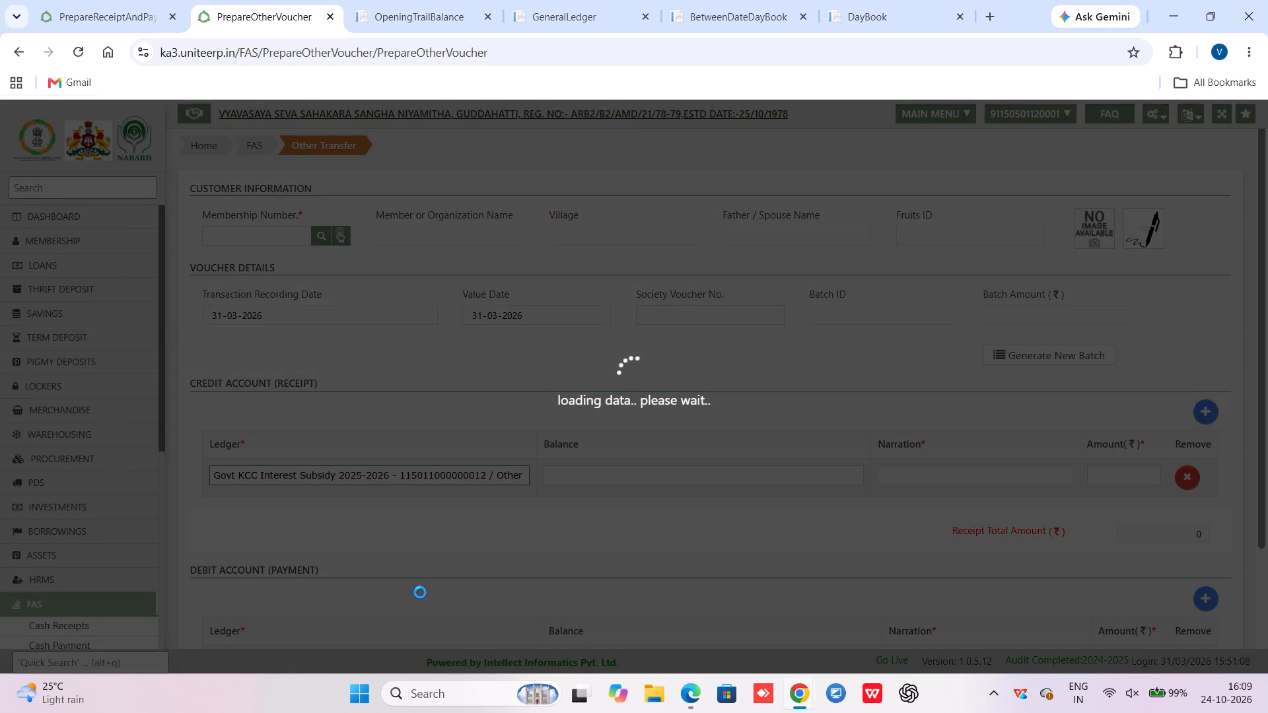
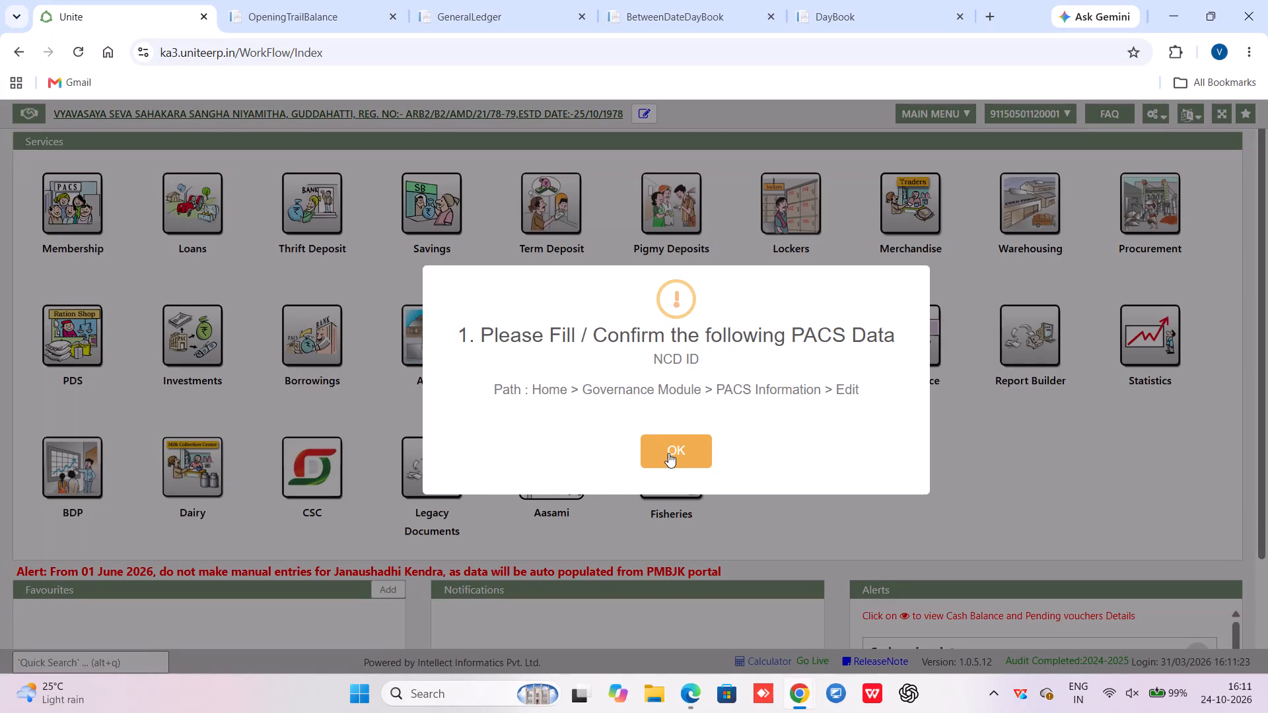
Dismiss the PACS data notice and generate the Accountwise Single Day Book for 31-03-2025 from the FAS reports.
click(669, 444)
click(279, 0)
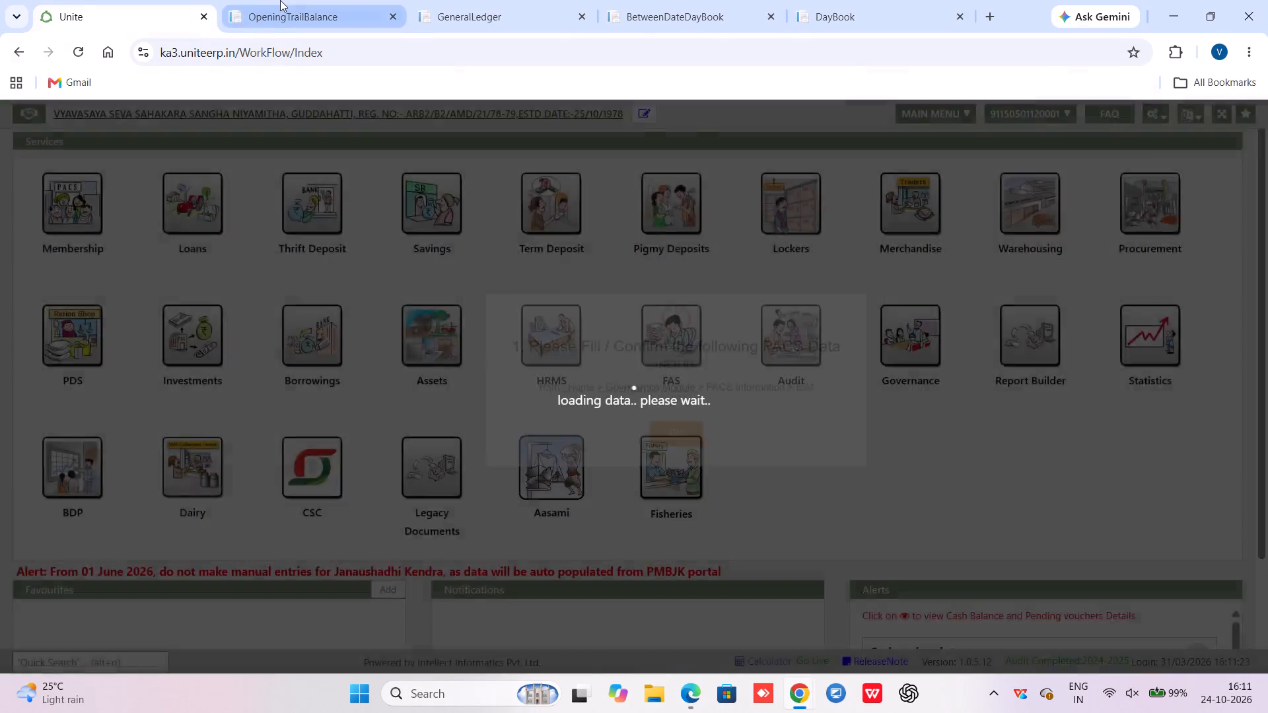
click(160, 0)
click(642, 347)
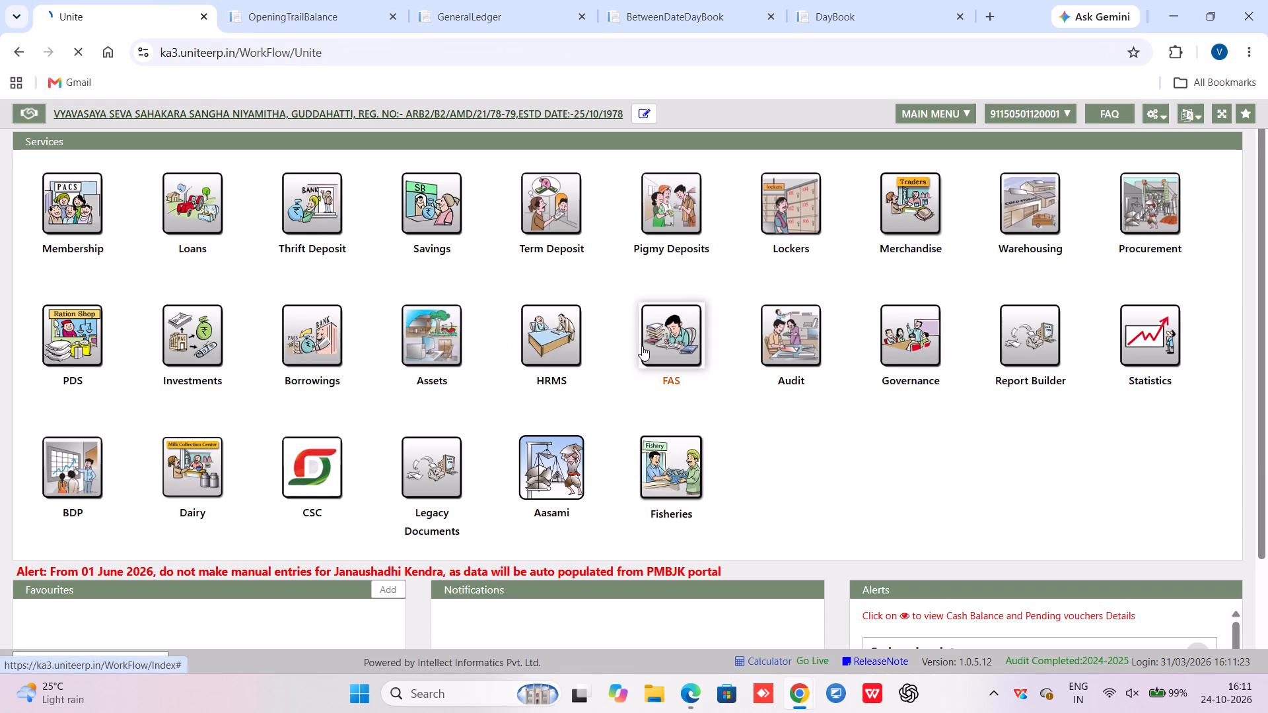
click(260, 0)
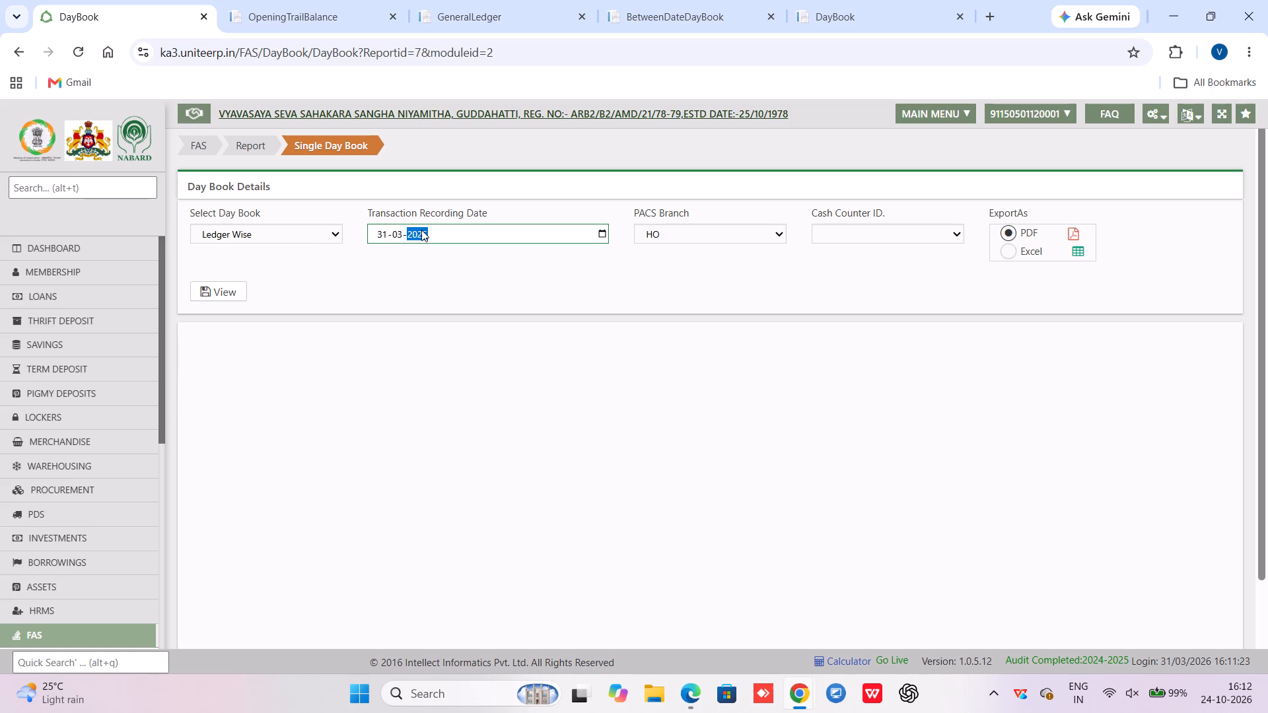
click(242, 240)
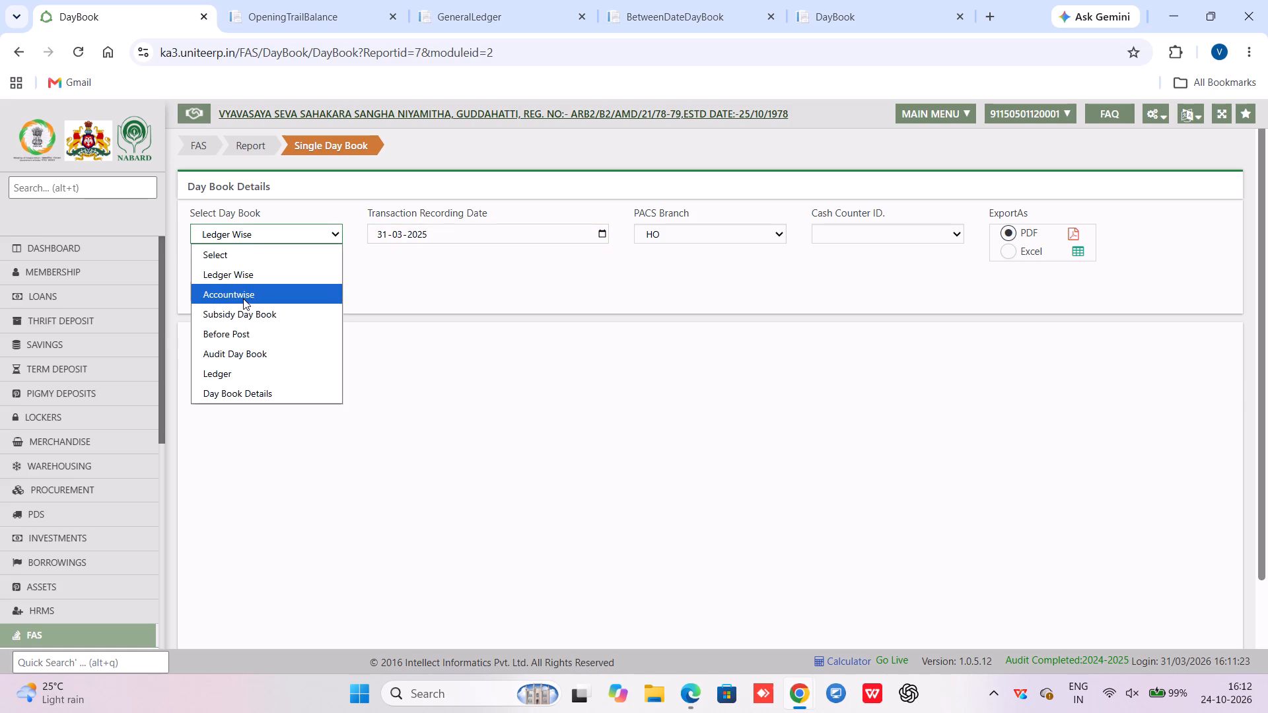
click(243, 298)
click(228, 292)
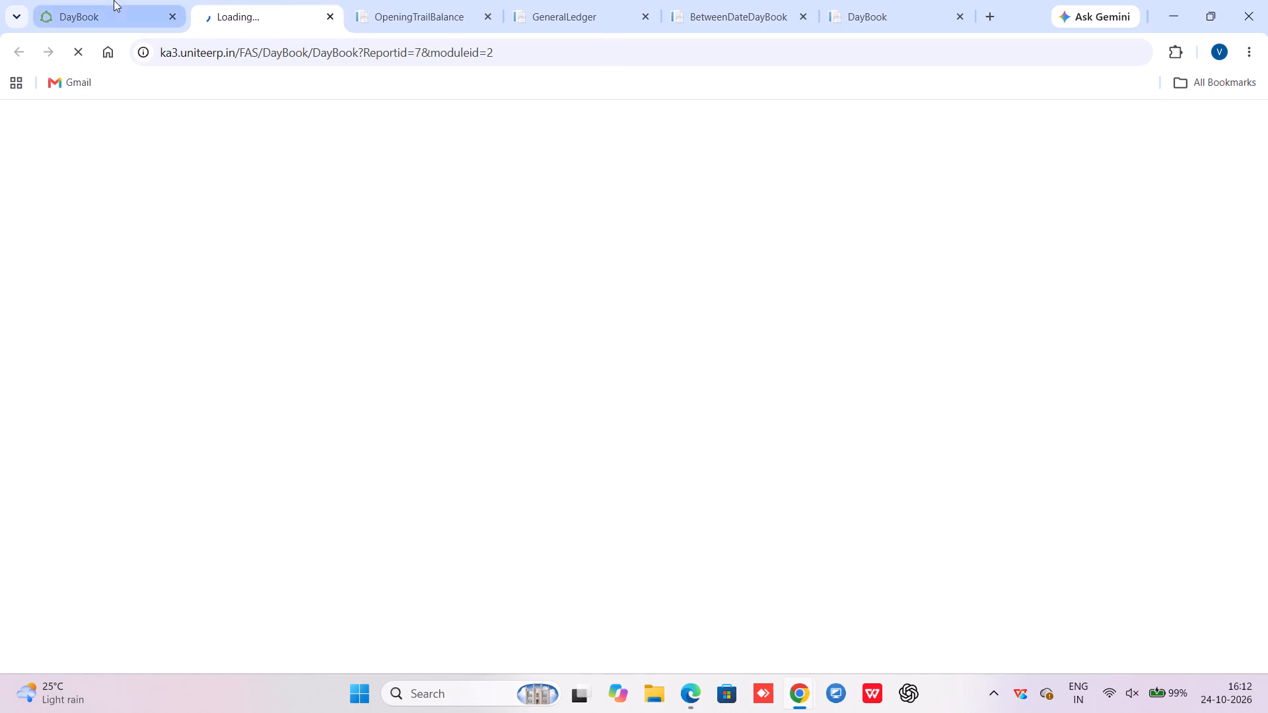
Return to the original browser tab and open the FAS workflow page.
click(114, 0)
click(194, 139)
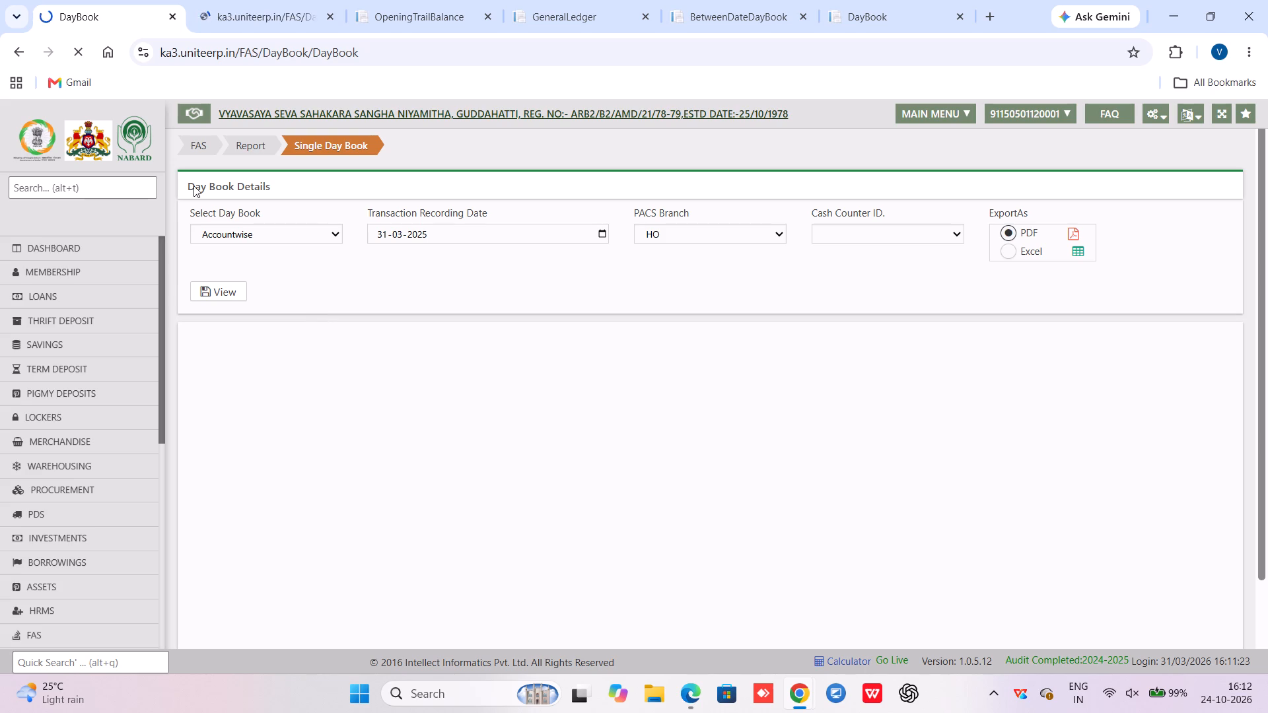
Examine the receipt and payment entries through all pages of the generated 31-03-2025 day book.
click(234, 0)
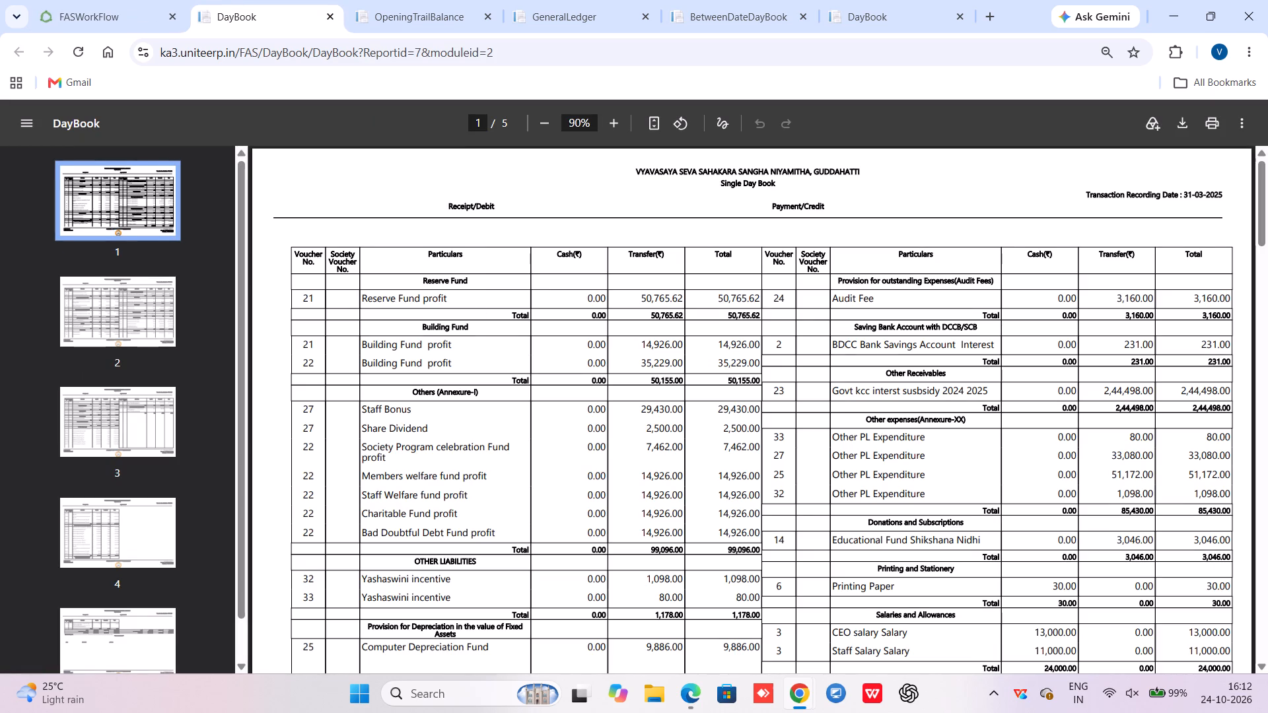
scroll(909, 548, down, 2)
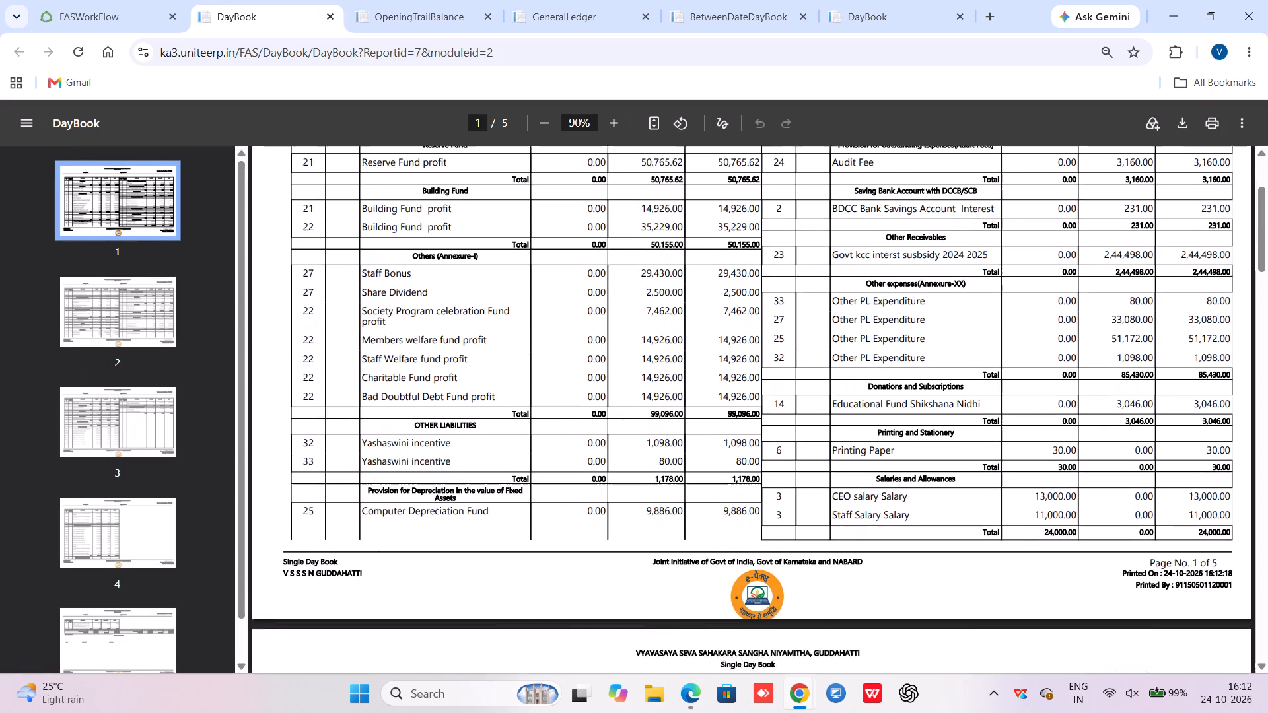
scroll(909, 548, down, 4)
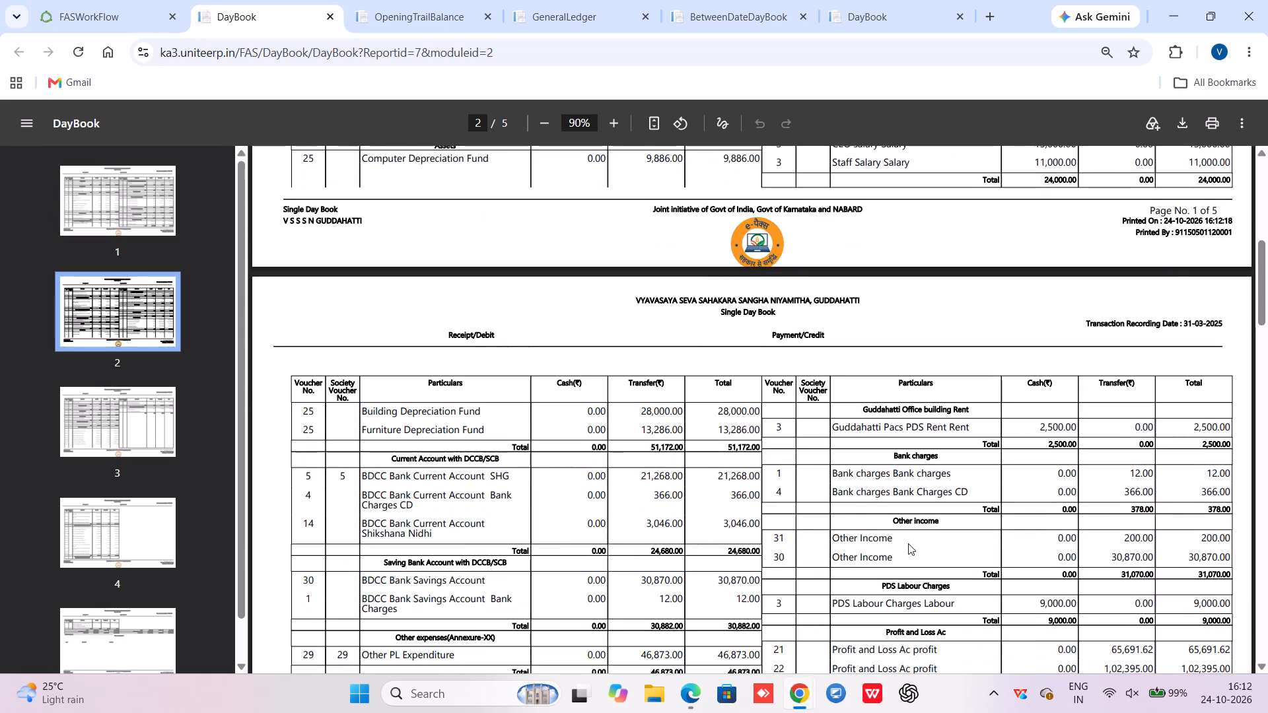
scroll(844, 464, down, 3)
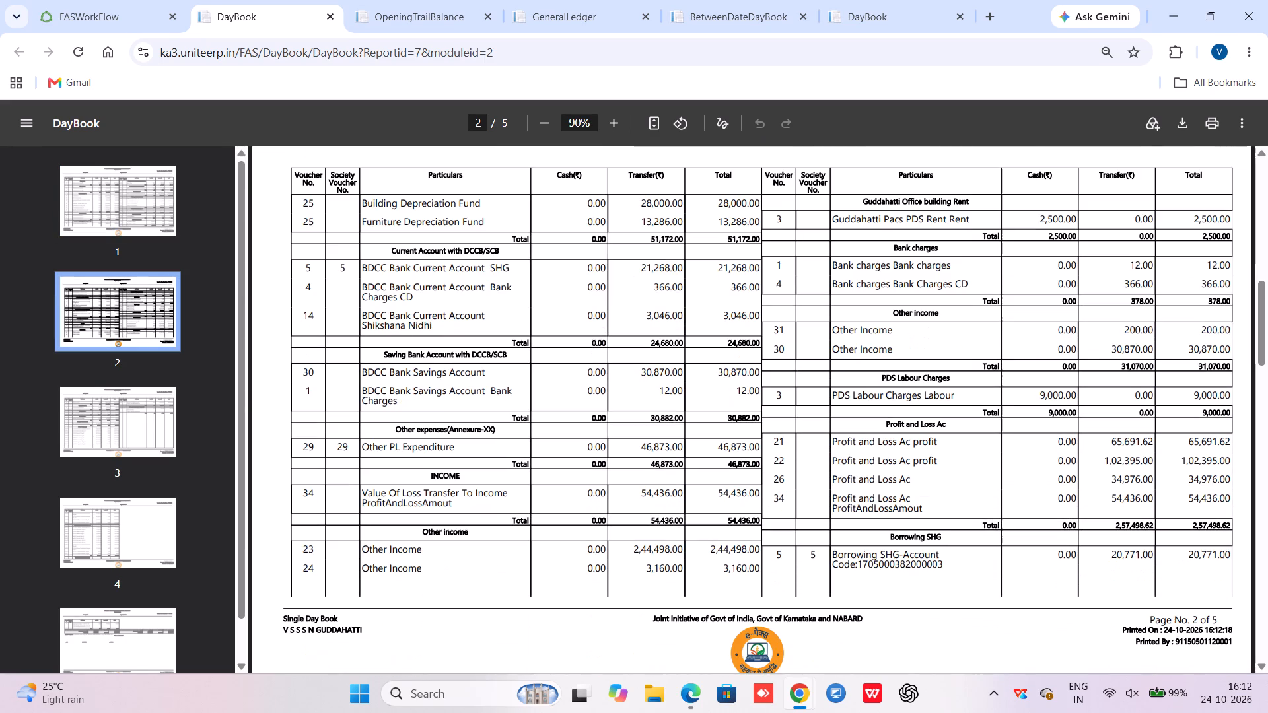
scroll(844, 465, down, 4)
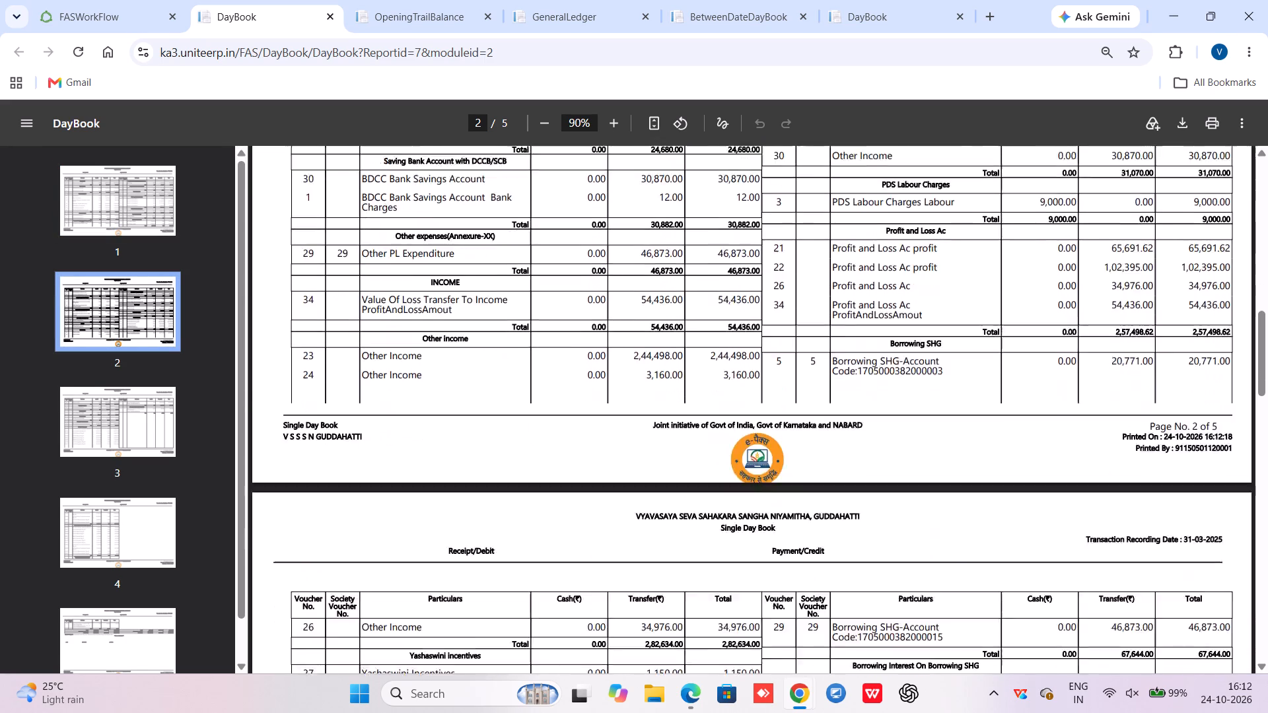
scroll(438, 489, down, 1)
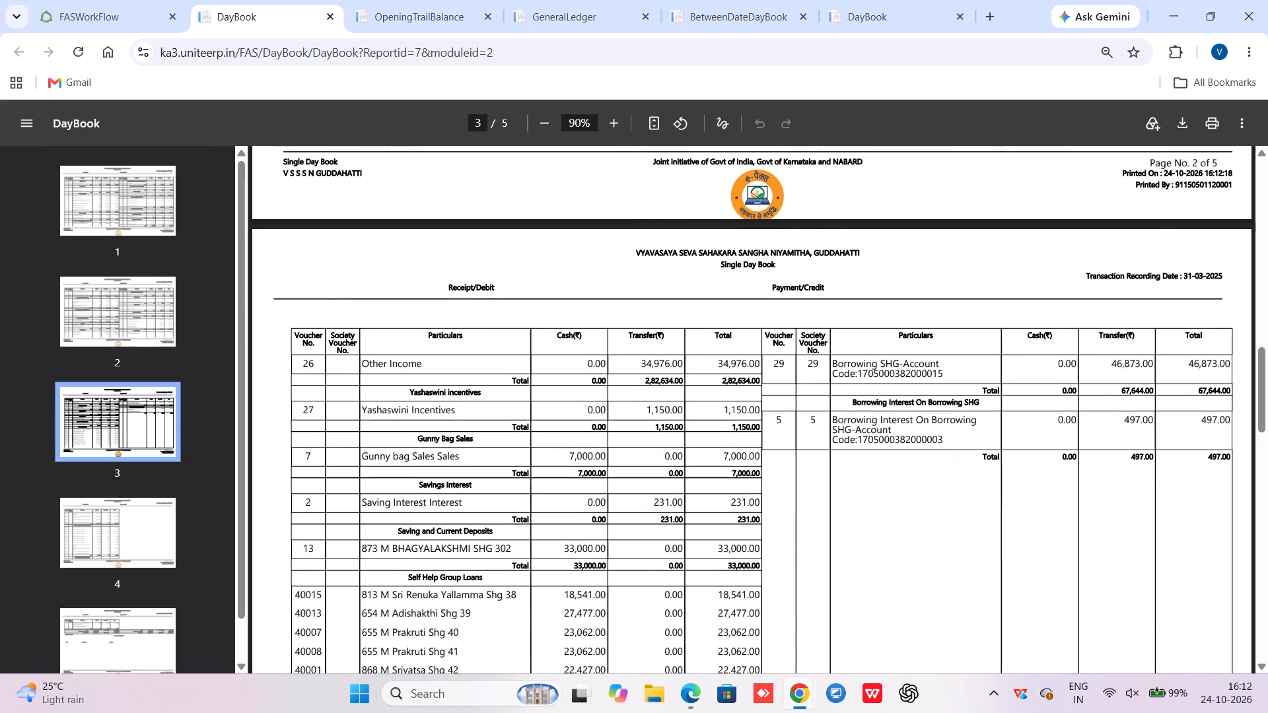
scroll(438, 489, down, 2)
scroll(438, 489, up, 2)
scroll(438, 489, down, 7)
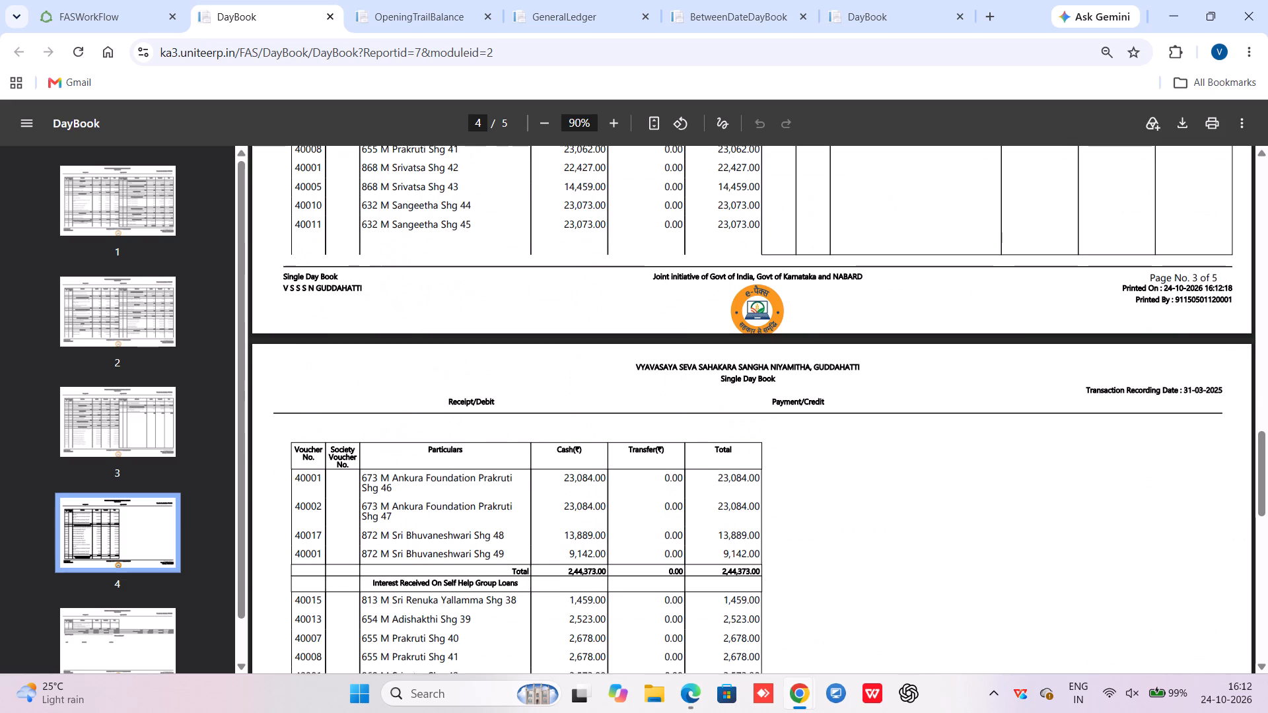
scroll(438, 489, down, 1)
scroll(438, 489, up, 1)
scroll(438, 489, down, 7)
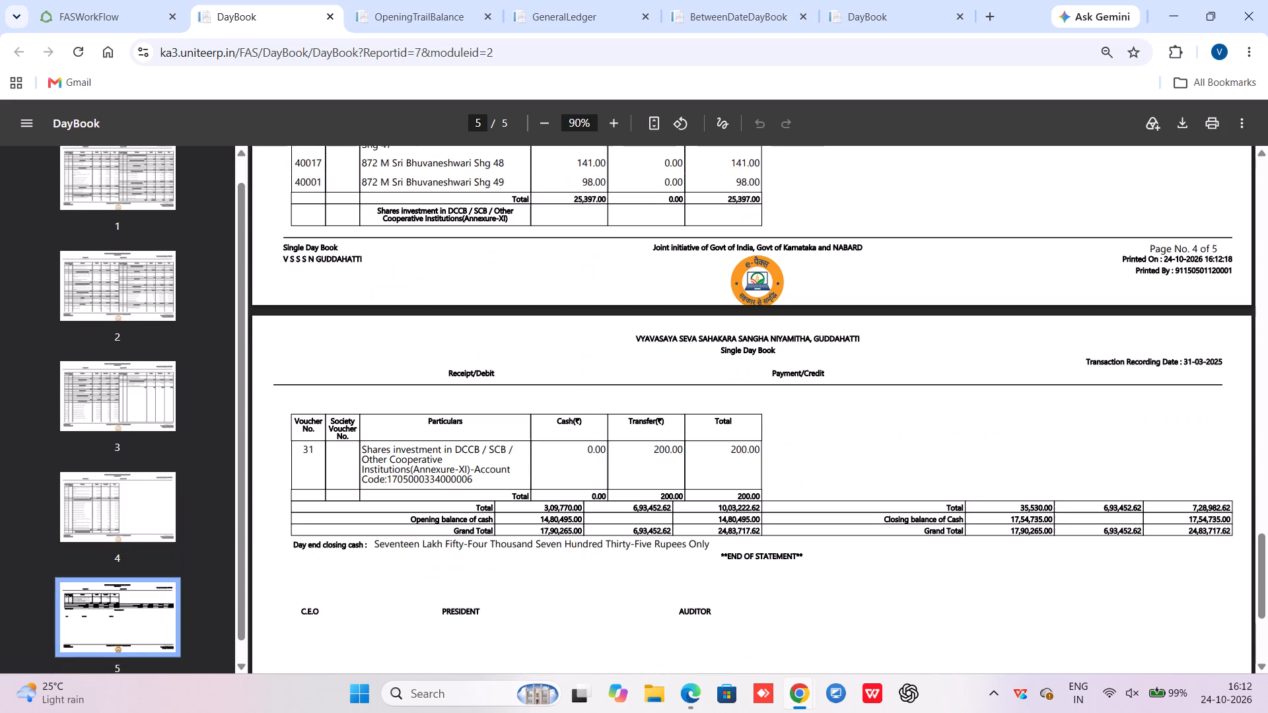
Review the day book again from its last page back to the first, checking for the Govt KCC interest subsidy entry.
scroll(798, 452, up, 1)
scroll(798, 452, down, 2)
scroll(798, 452, up, 3)
scroll(798, 452, down, 2)
scroll(798, 452, up, 2)
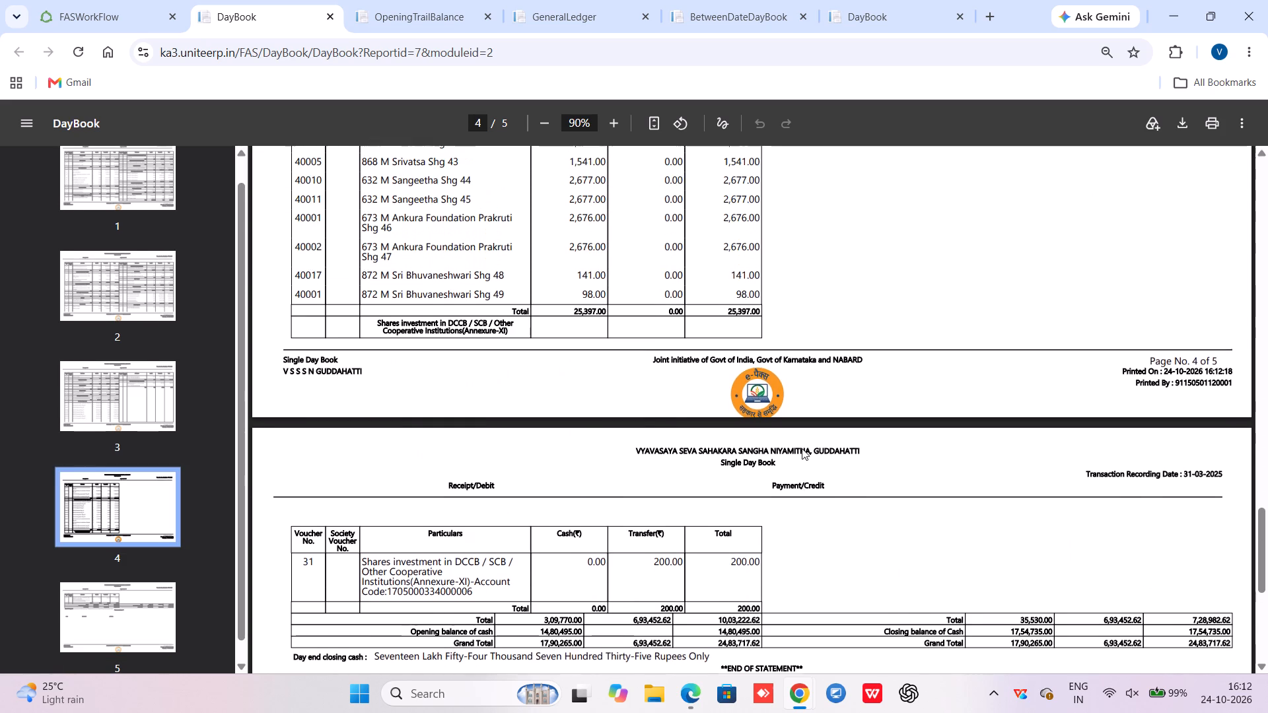
scroll(842, 364, up, 1)
scroll(842, 364, down, 2)
scroll(842, 364, up, 12)
scroll(845, 362, down, 1)
scroll(845, 362, up, 1)
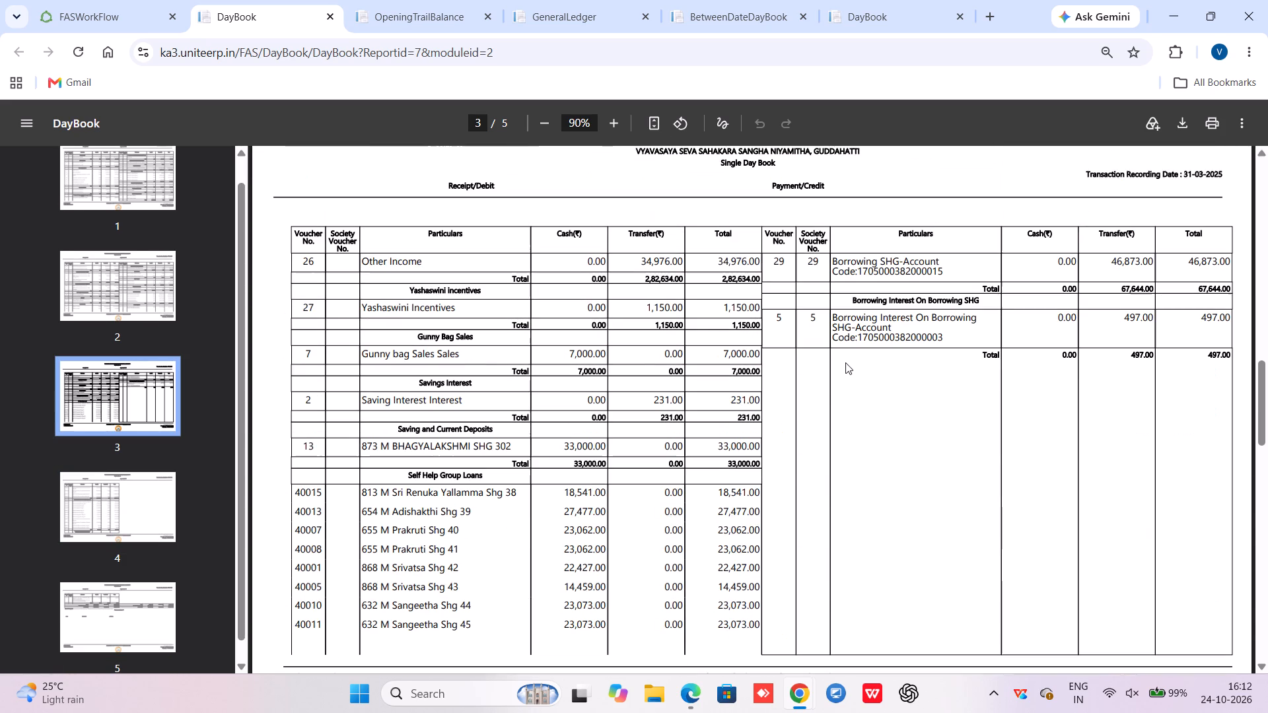
scroll(875, 266, up, 1)
scroll(874, 266, down, 1)
scroll(871, 287, up, 6)
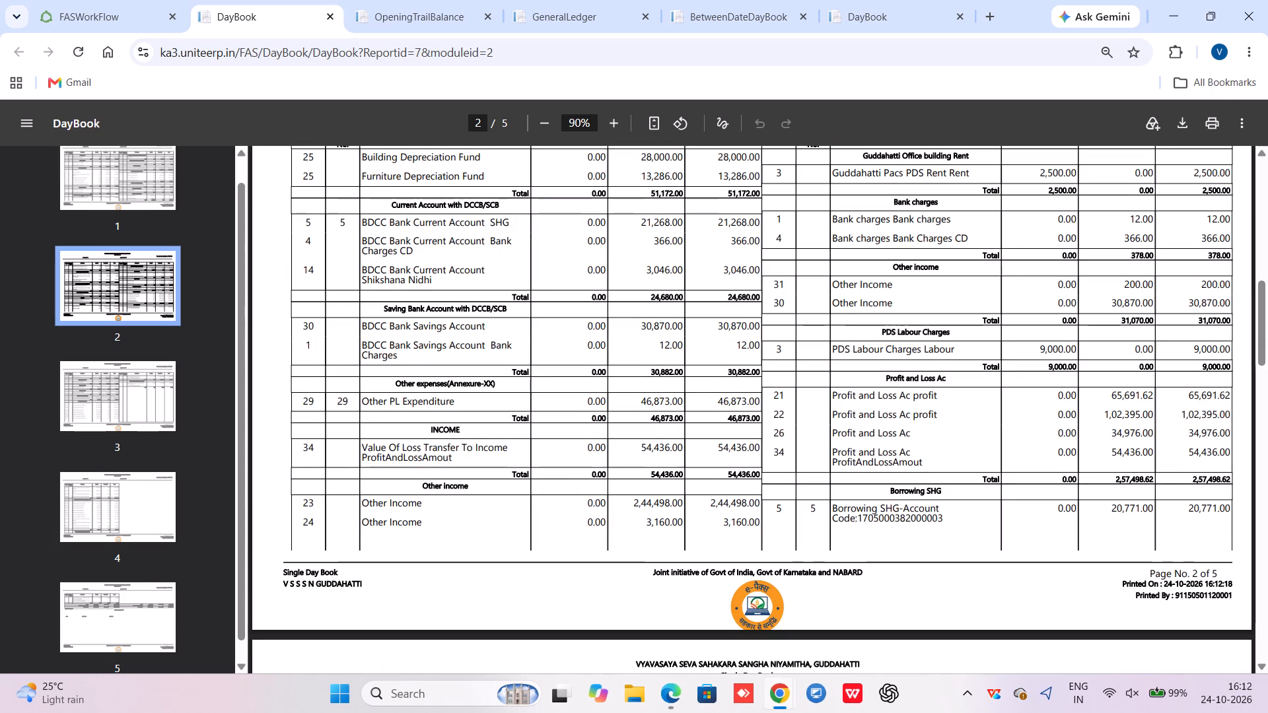
scroll(410, 299, up, 1)
scroll(410, 299, down, 1)
scroll(499, 285, down, 2)
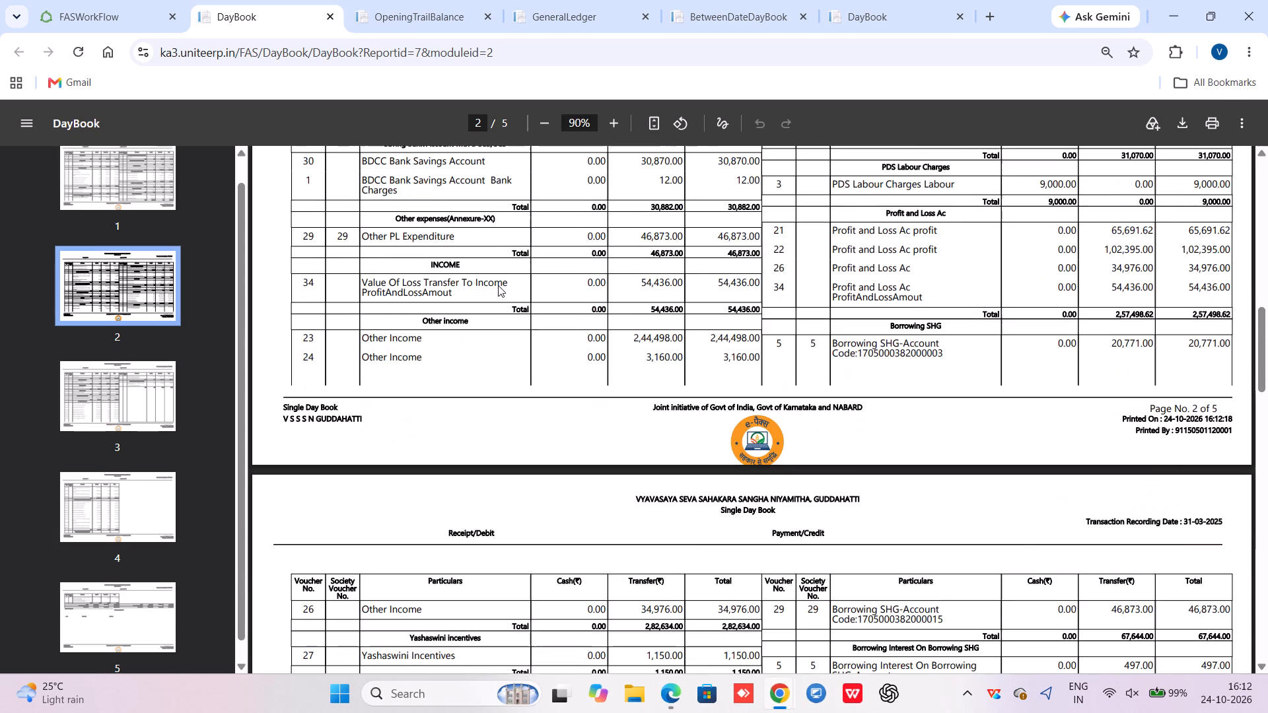
scroll(499, 286, up, 1)
scroll(672, 337, up, 1)
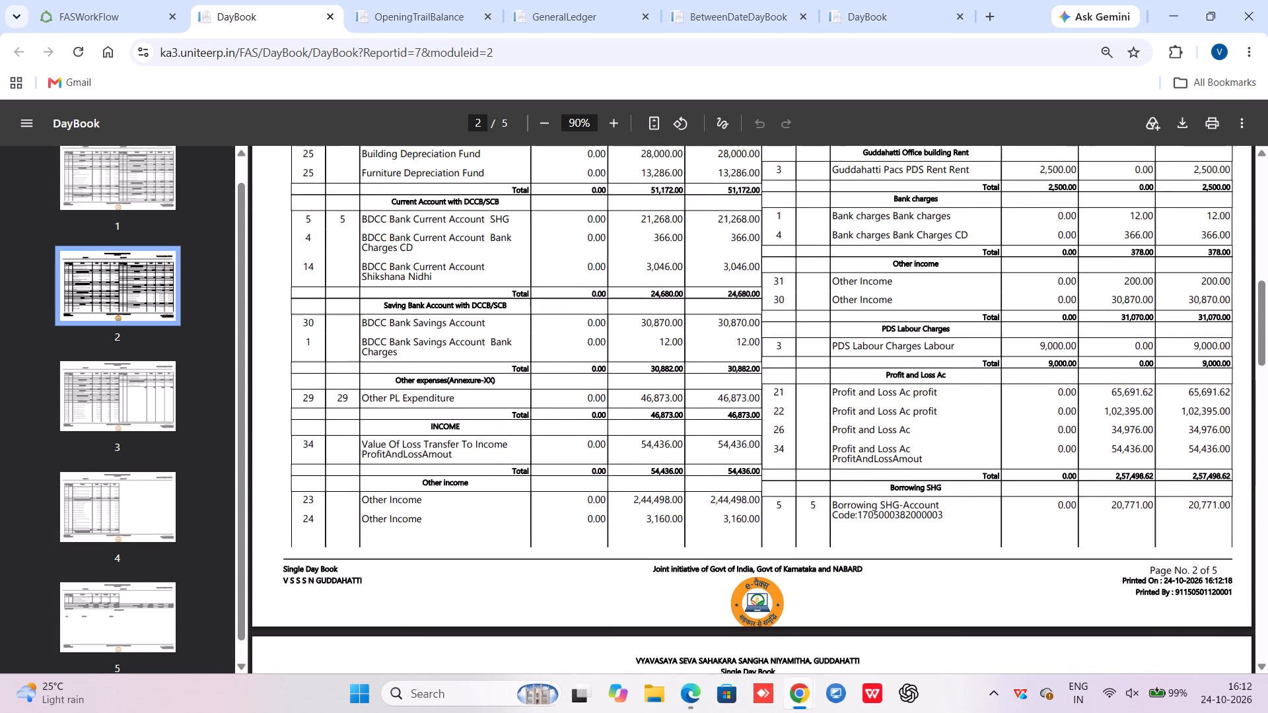
scroll(664, 331, up, 1)
scroll(392, 300, up, 1)
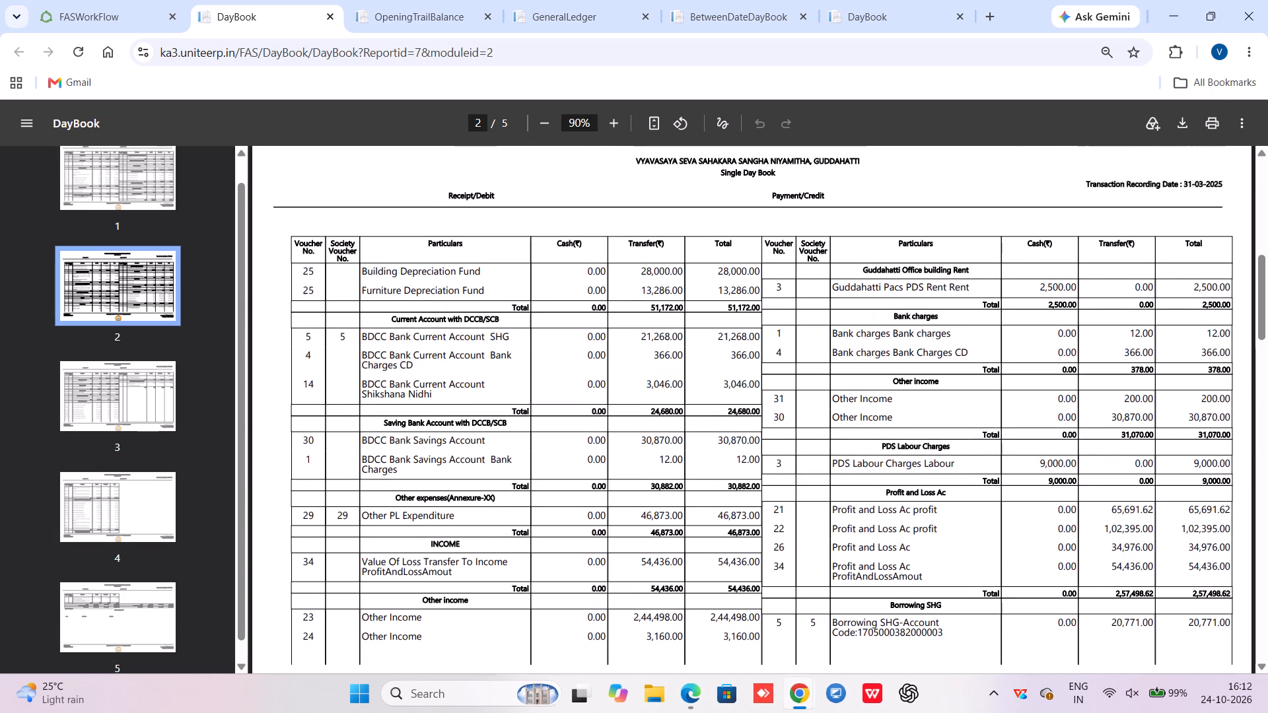
scroll(399, 300, up, 1)
scroll(399, 300, down, 1)
scroll(401, 300, up, 4)
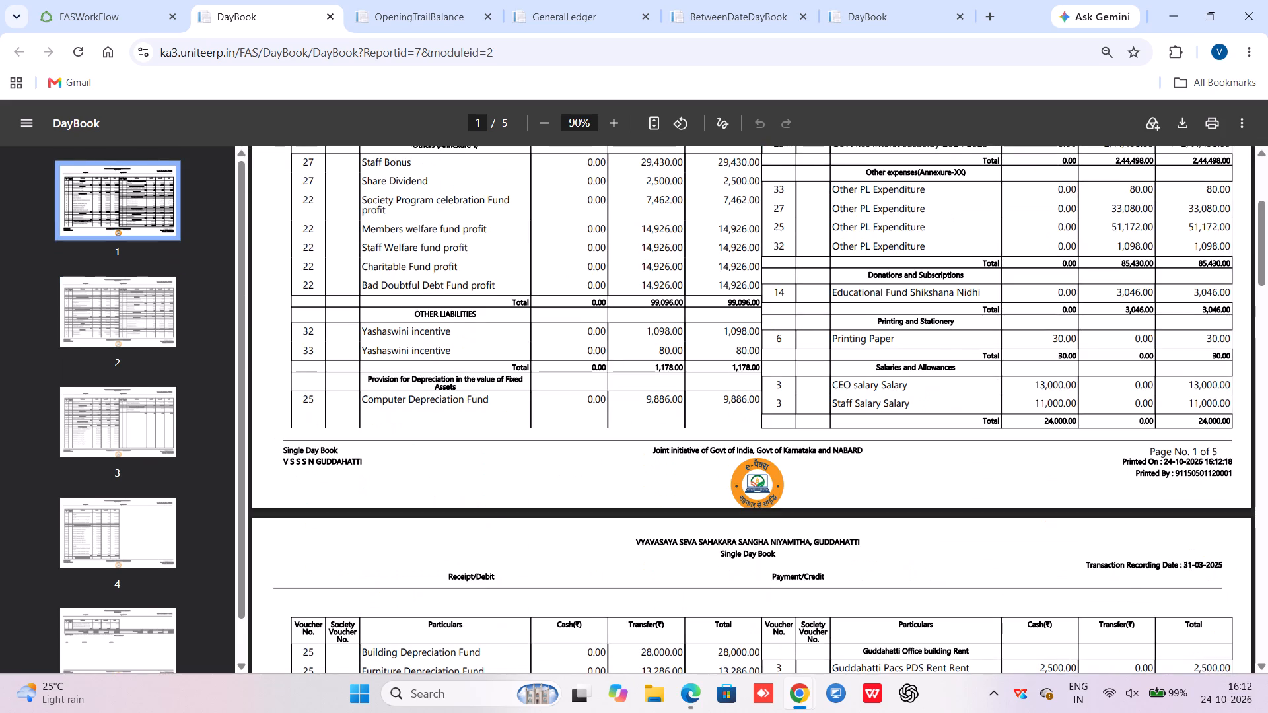
scroll(664, 369, up, 2)
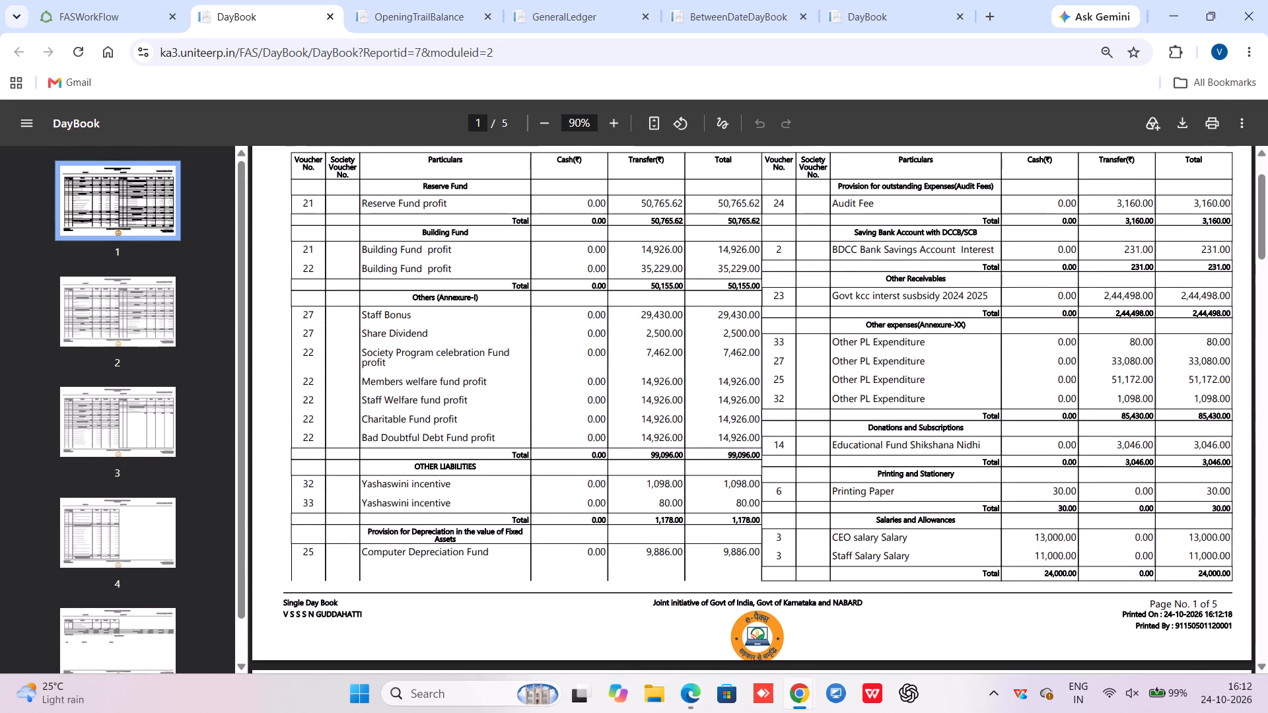
Copy the Govt KCC interest subsidy 2024 2025 transfer amount and search the day book for 2,44,498.0 to find its Other Income counterpart.
drag(955, 310, 1216, 312)
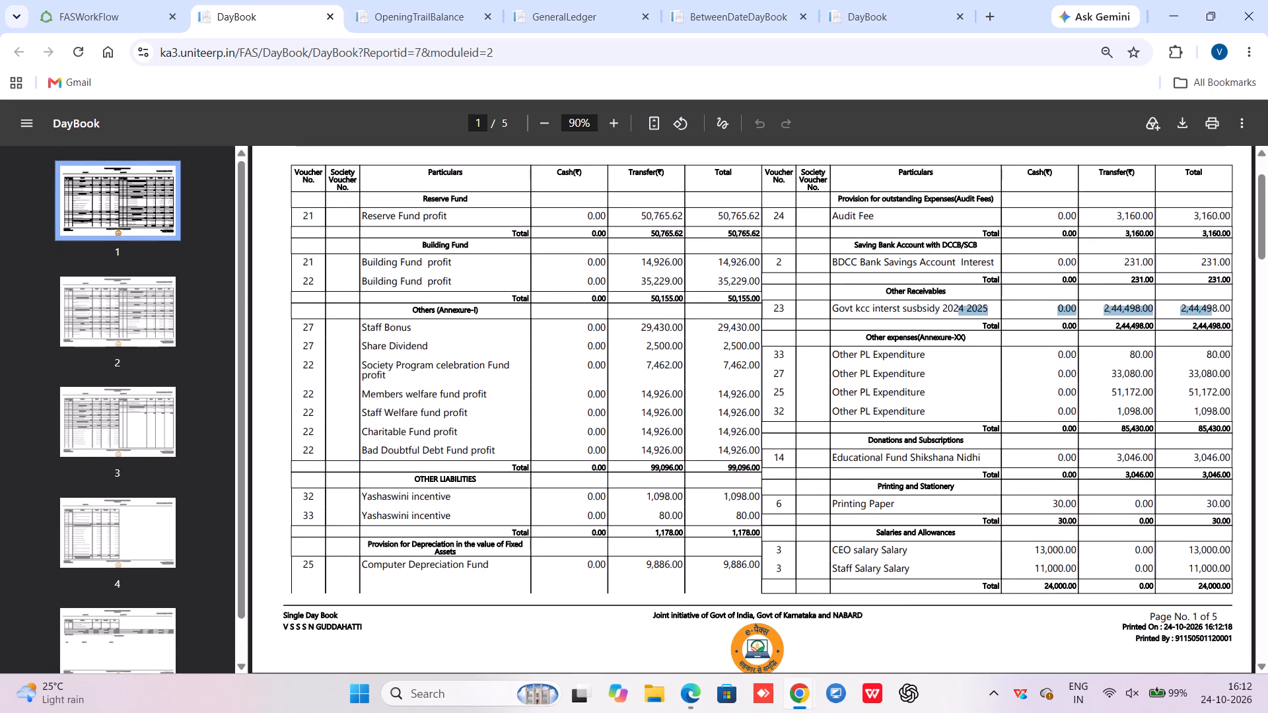
drag(1216, 312, 1216, 311)
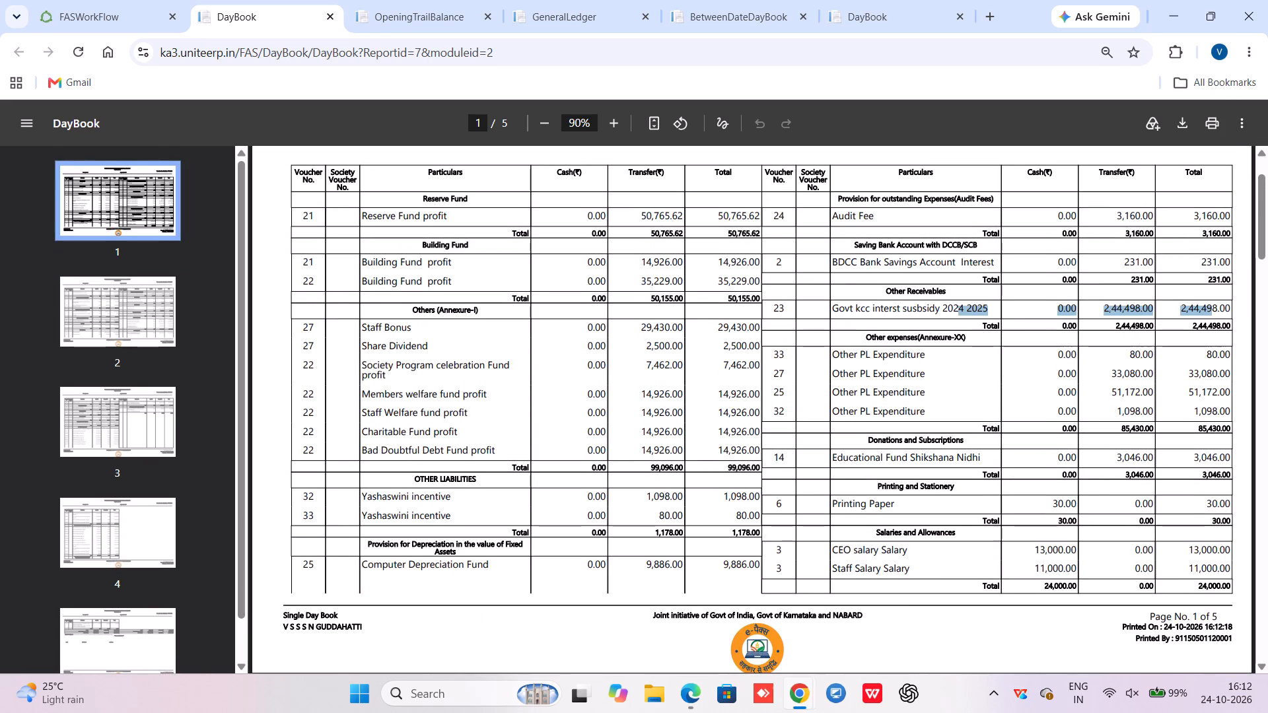
click(1131, 333)
drag(1102, 307, 1165, 312)
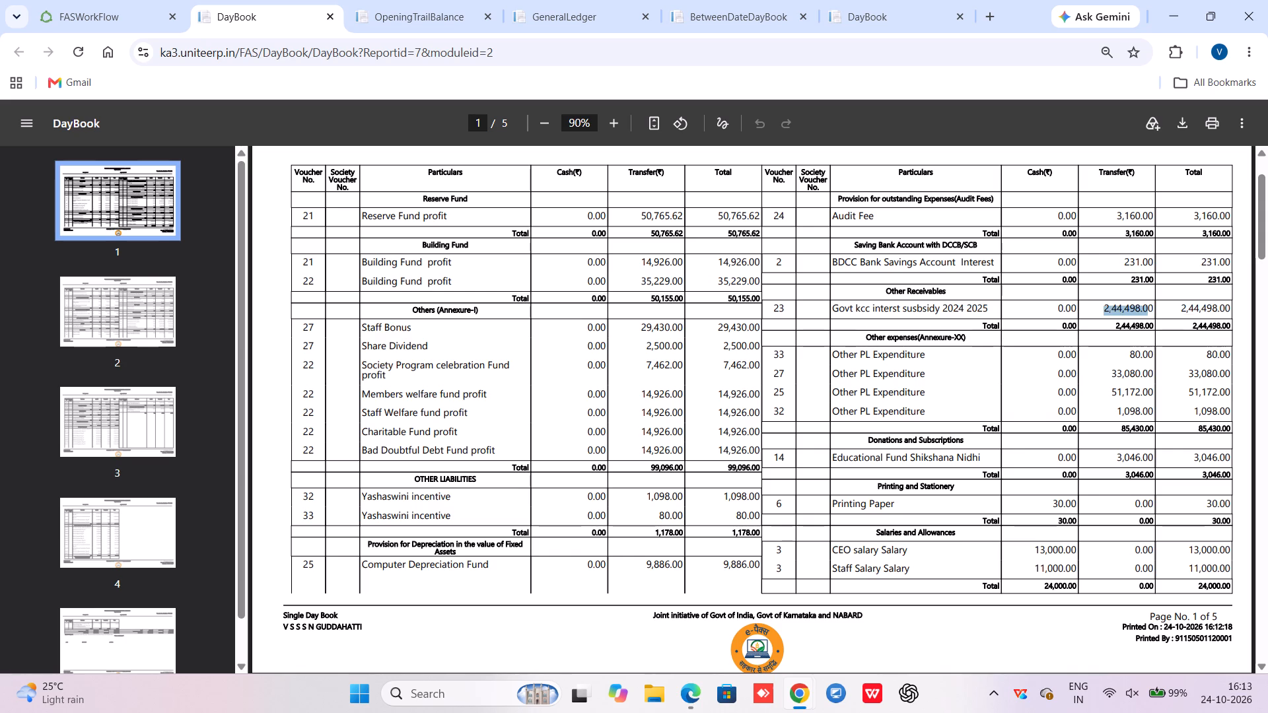
drag(1165, 312, 1162, 309)
key(ctrl+c)
key(ctrl+c)
key(ctrl+c)
key(ctrl+f)
key(ctrl+v)
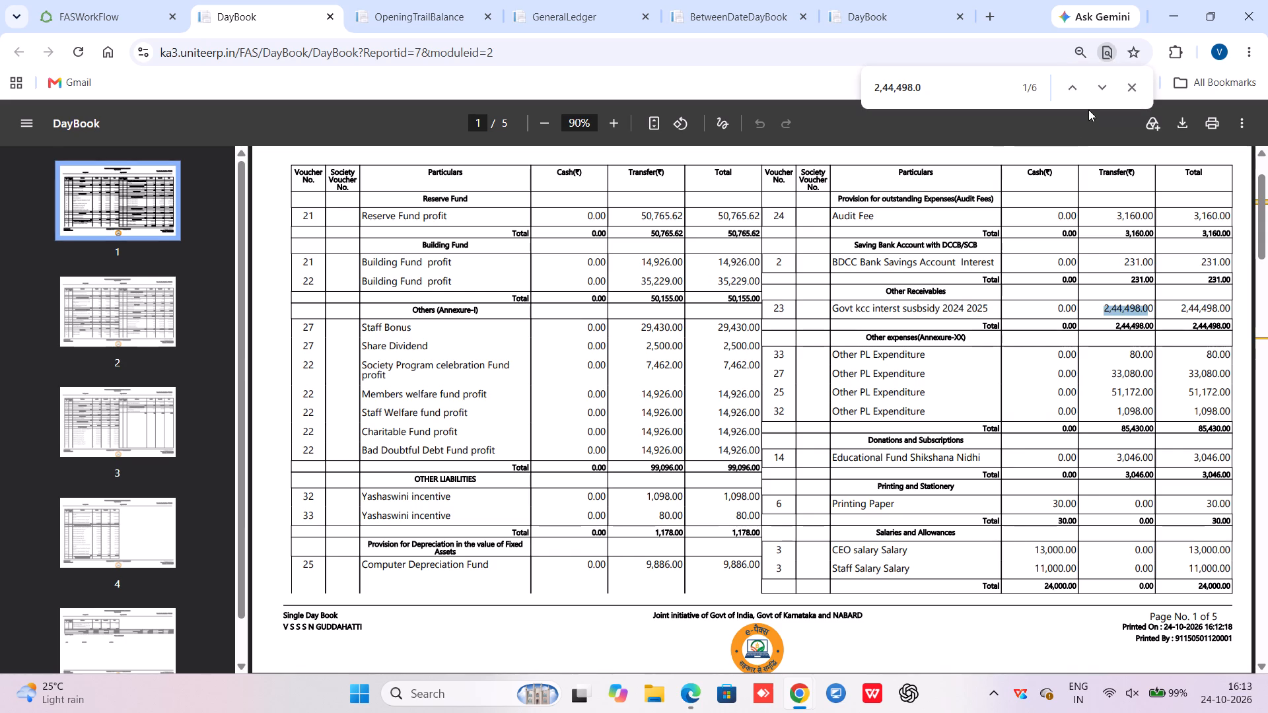
click(1101, 85)
click(1101, 86)
click(1101, 87)
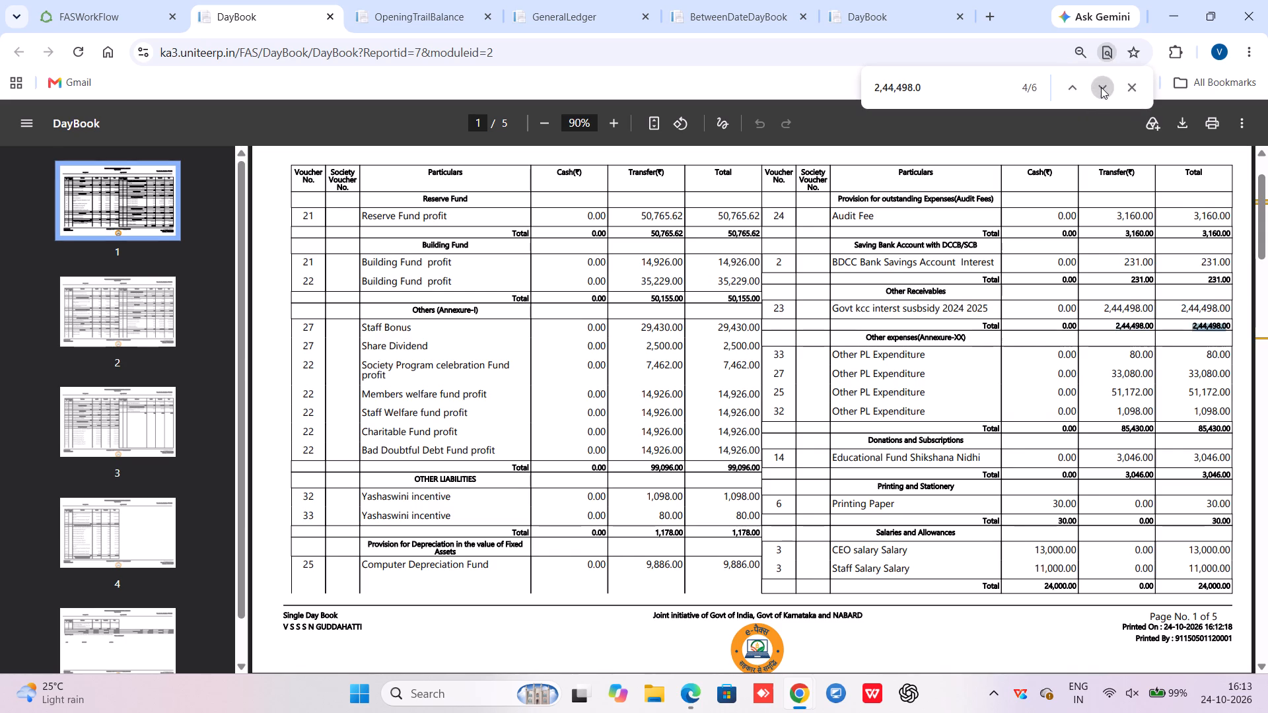
click(1101, 87)
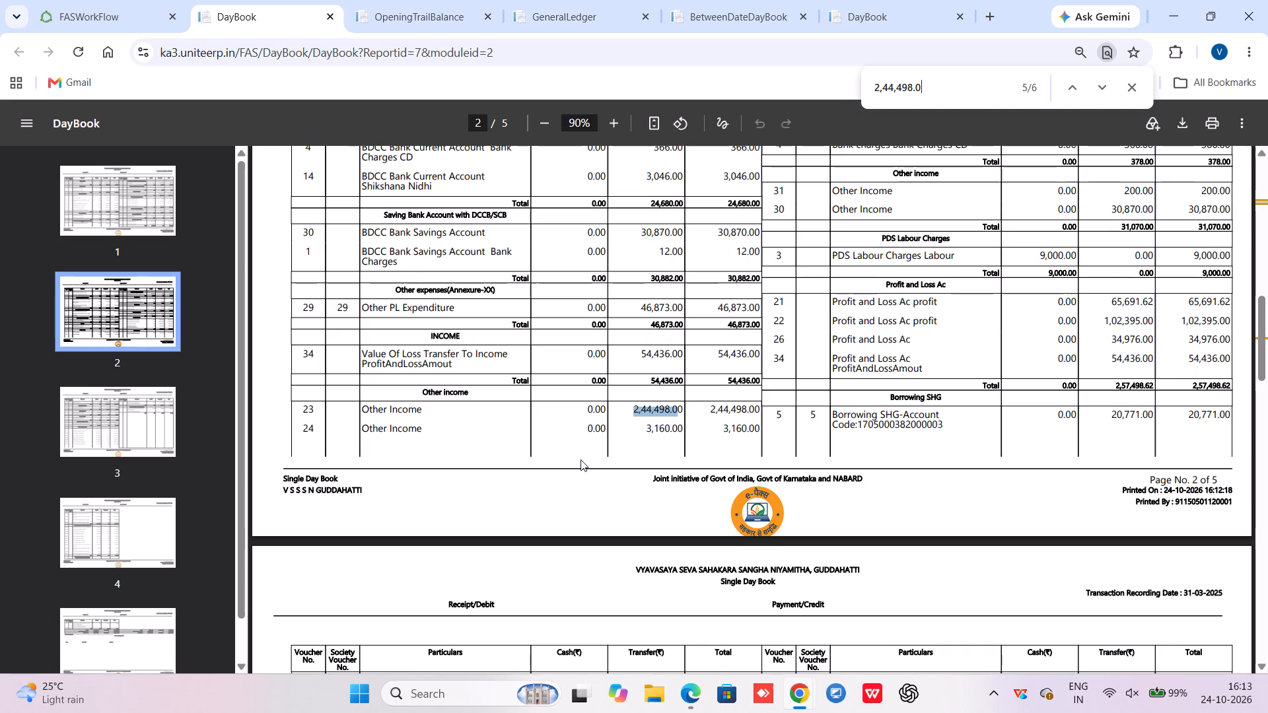
Open the Other Transfer form from Prepare Voucher in the FAS workflow and accept the day book date 31/03/2026.
click(40, 0)
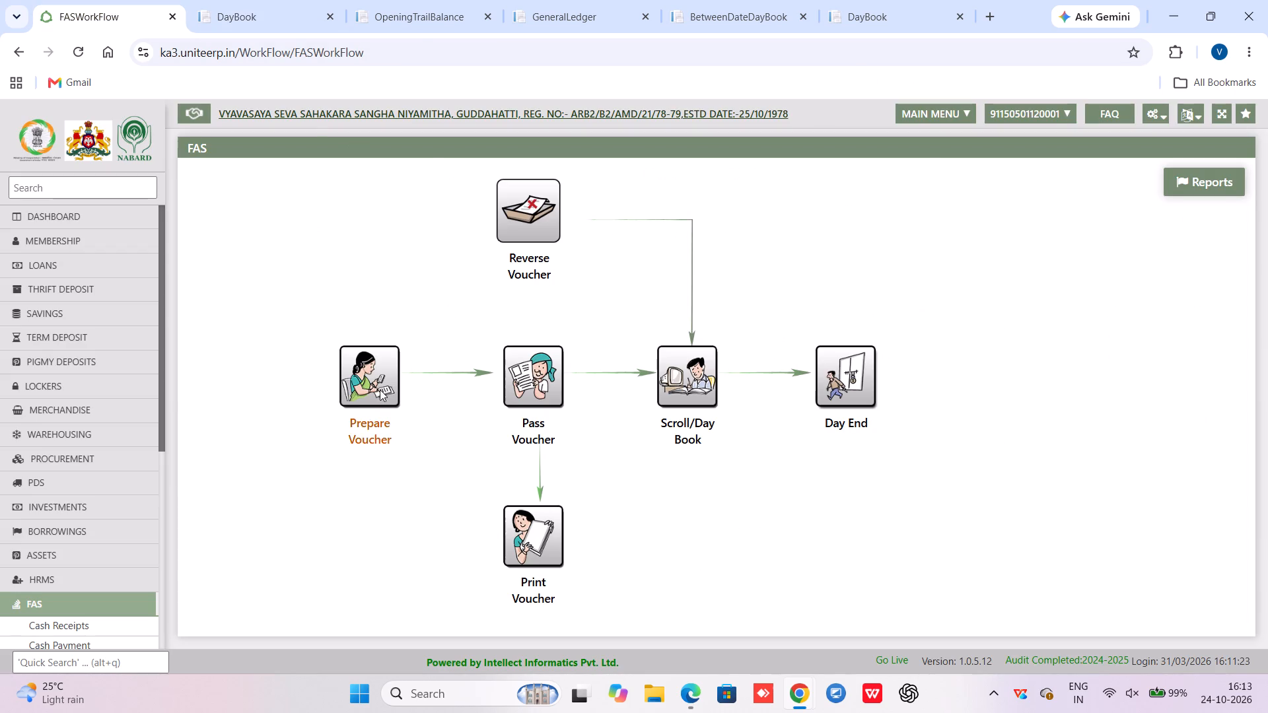
click(378, 390)
click(367, 442)
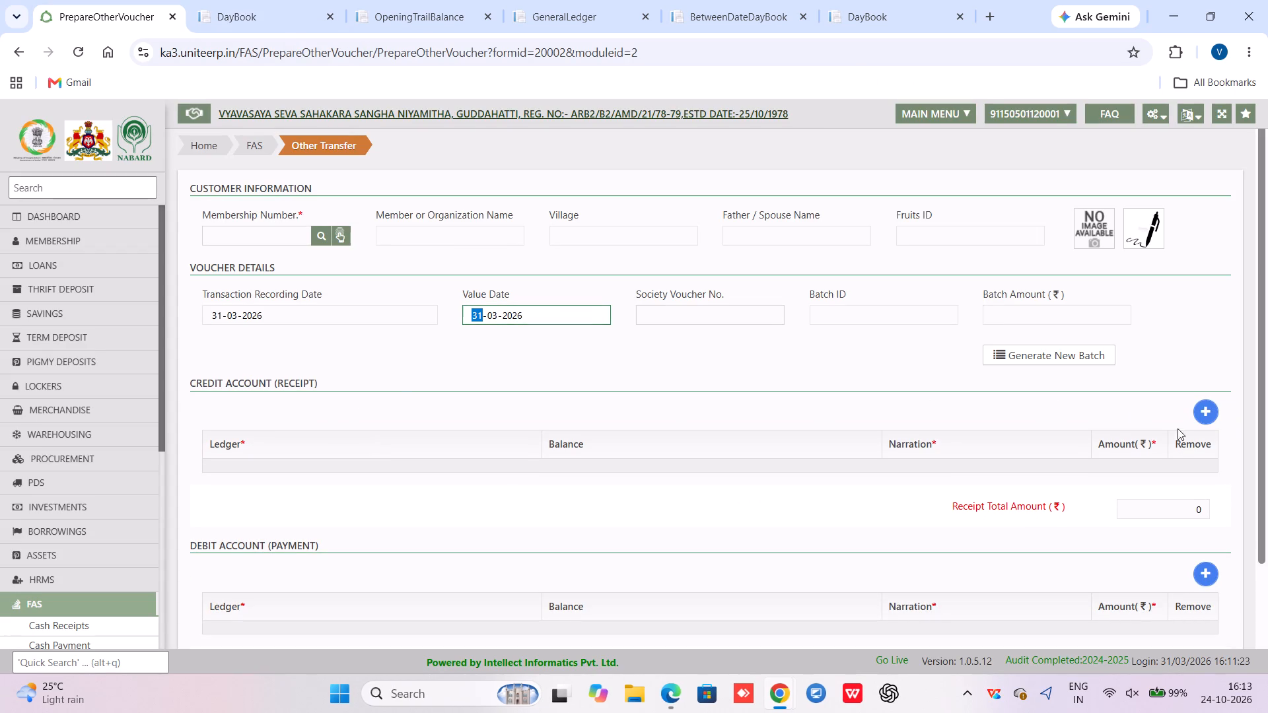
click(1207, 417)
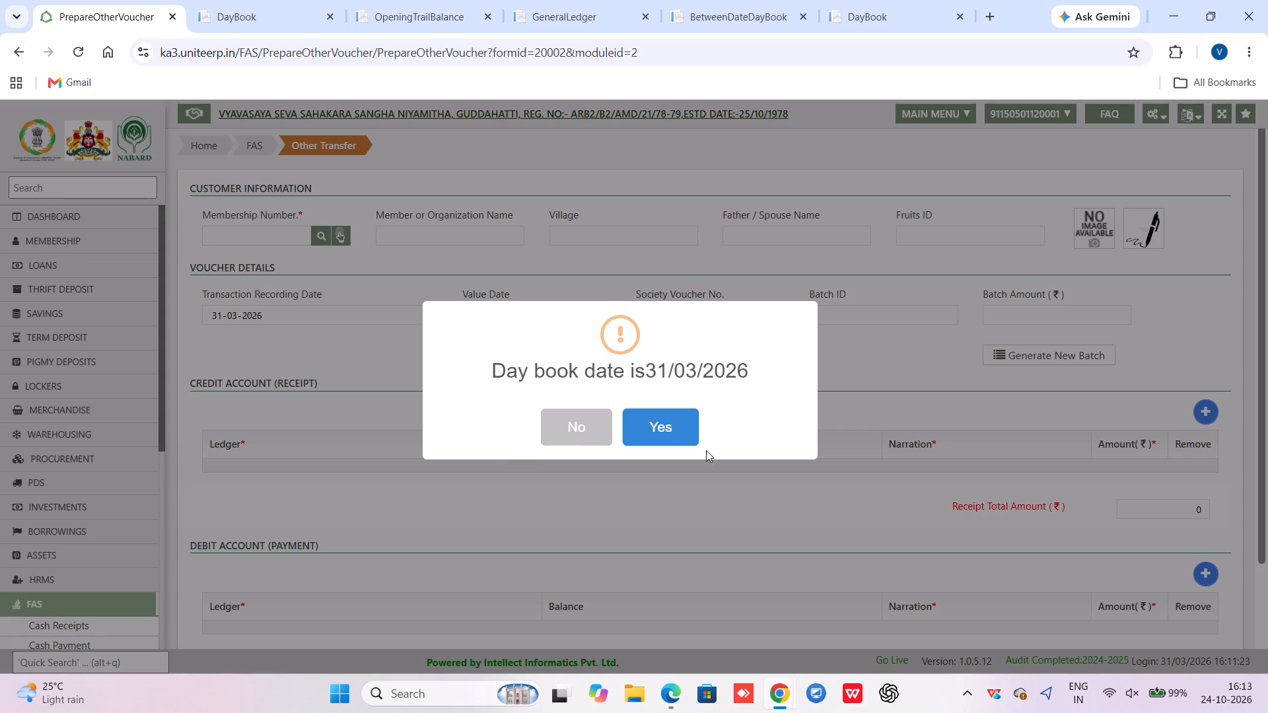
click(689, 435)
Add a credit (receipt) row to the voucher with the Other Income ledger under the Other income head.
click(1209, 412)
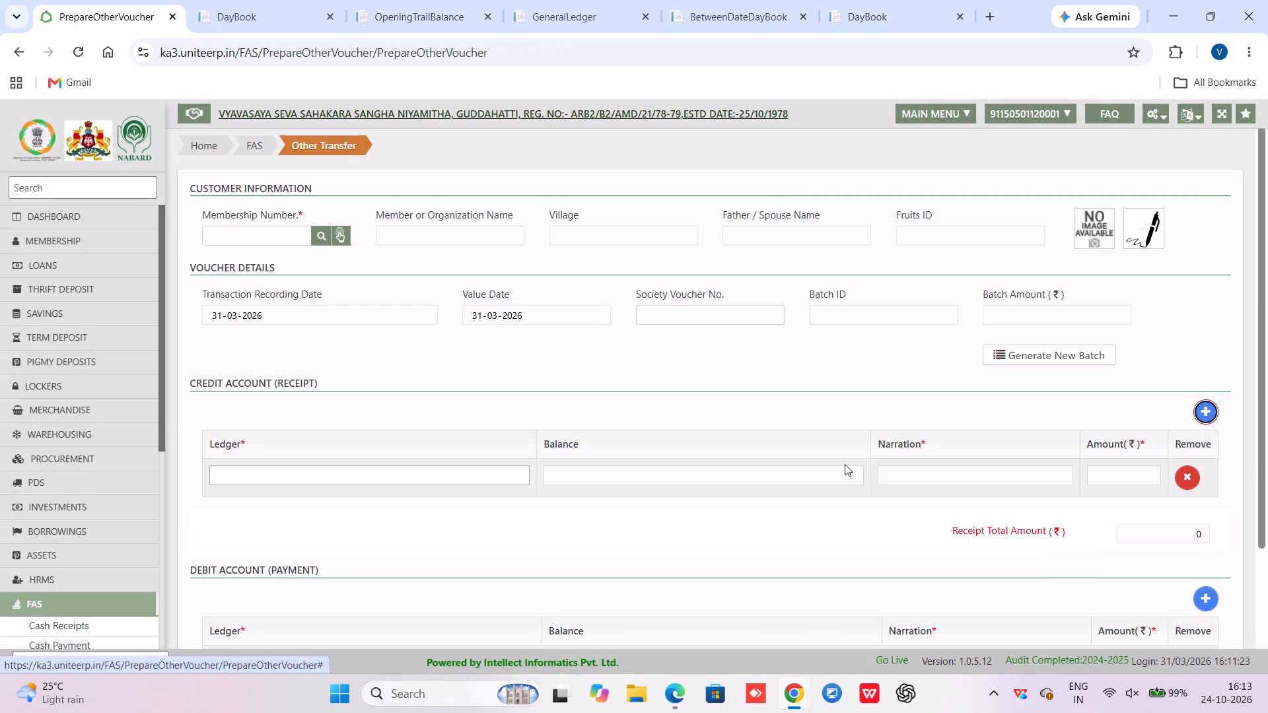
click(413, 475)
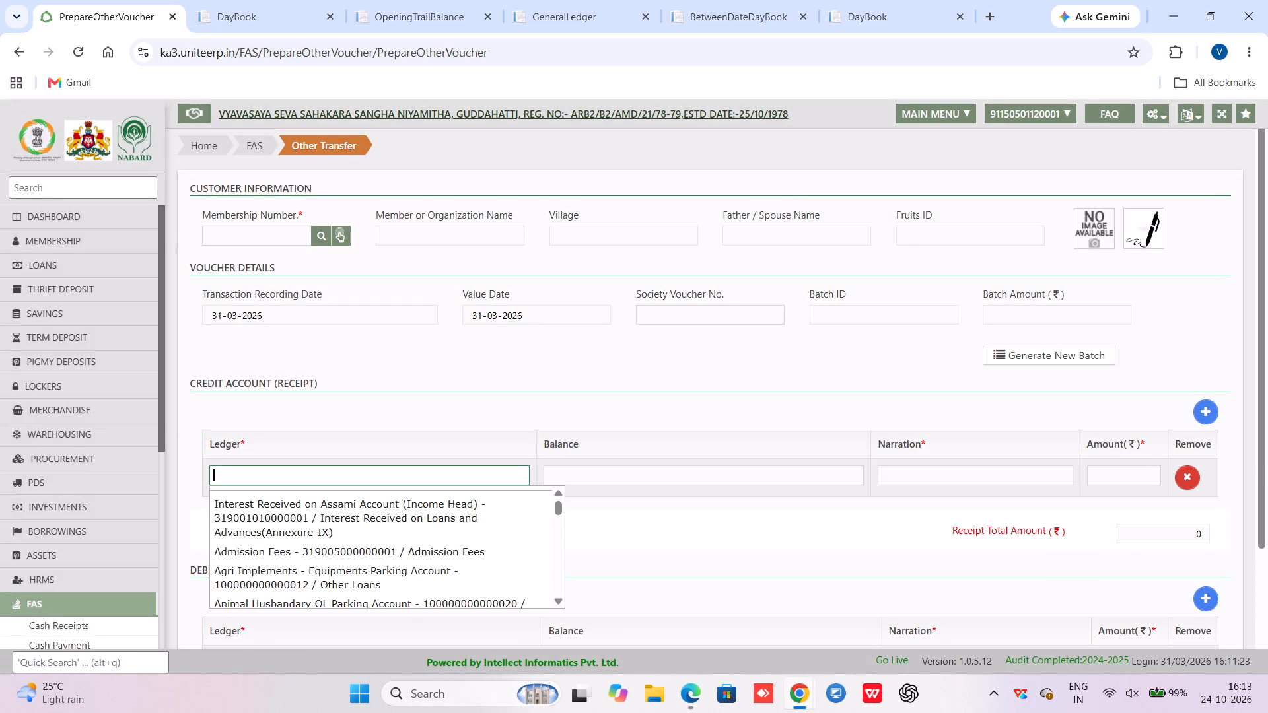
text(other inc)
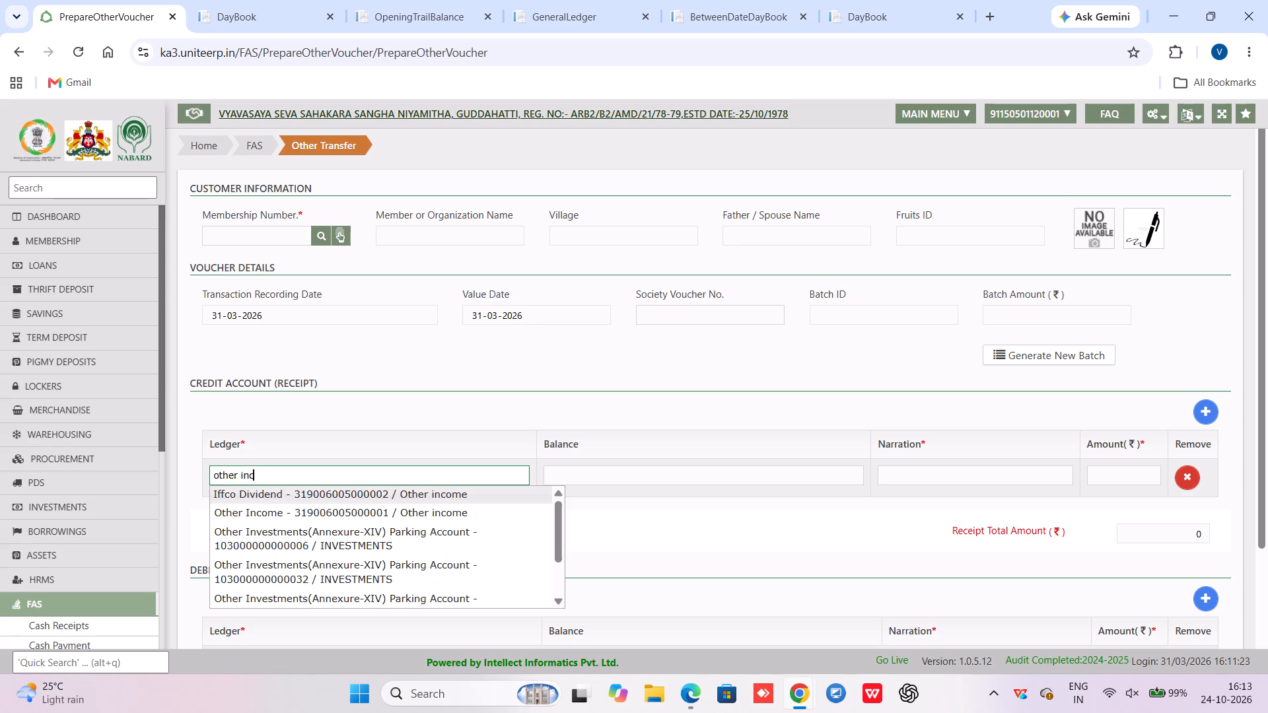
click(431, 512)
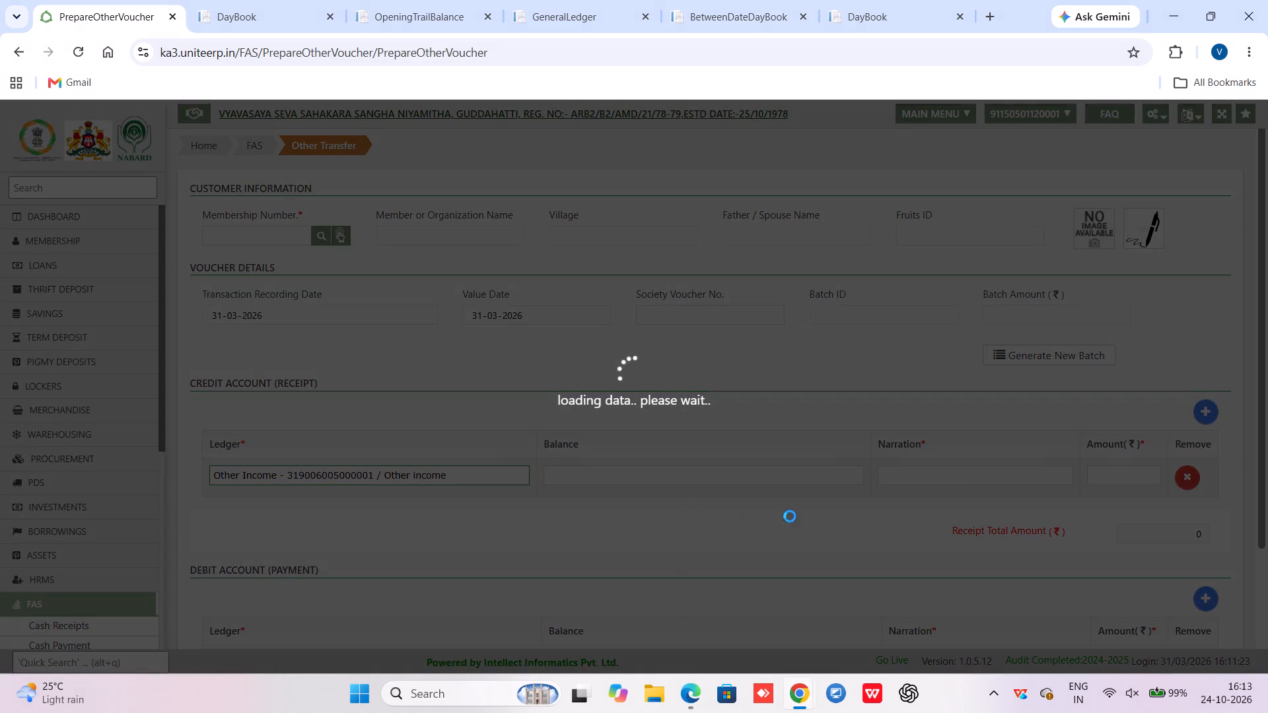
Add a debit (payment) row for Govt KCC Interest Subsidy 2025-2026 with narration Subsidy and amount 201380.
scroll(791, 518, down, 3)
click(1203, 458)
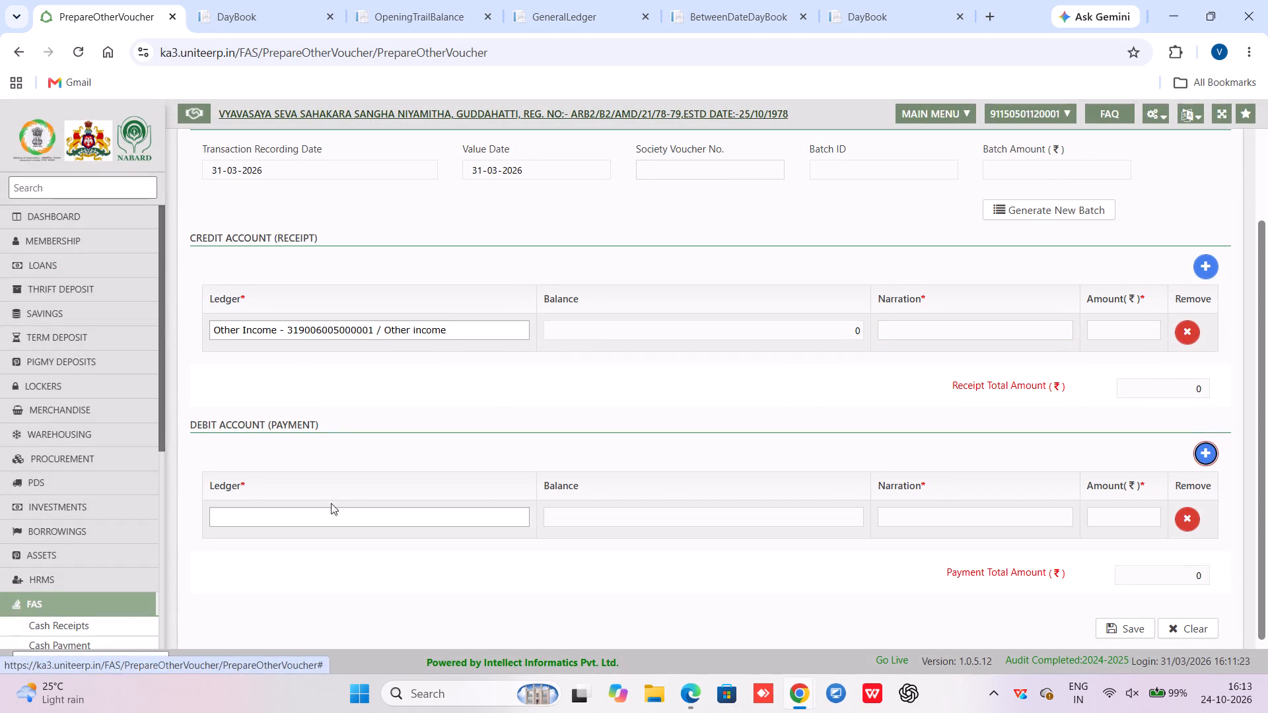
click(310, 512)
text(interes)
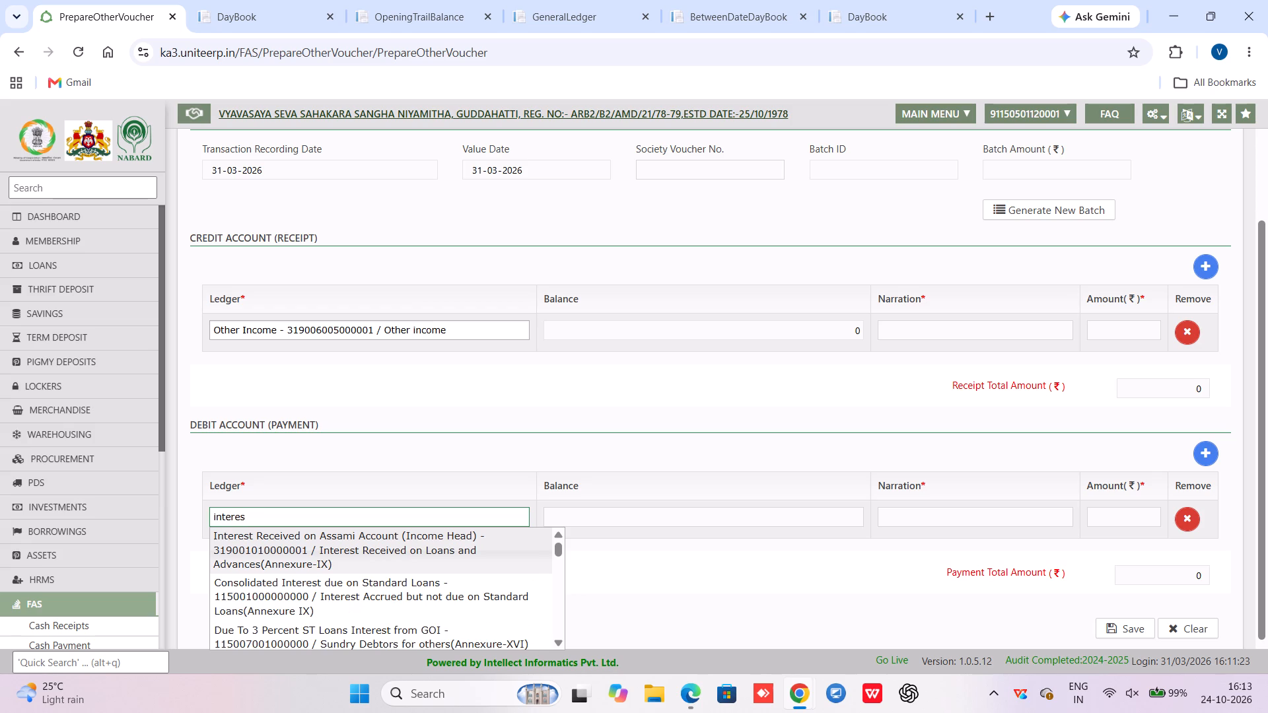
scroll(363, 559, down, 2)
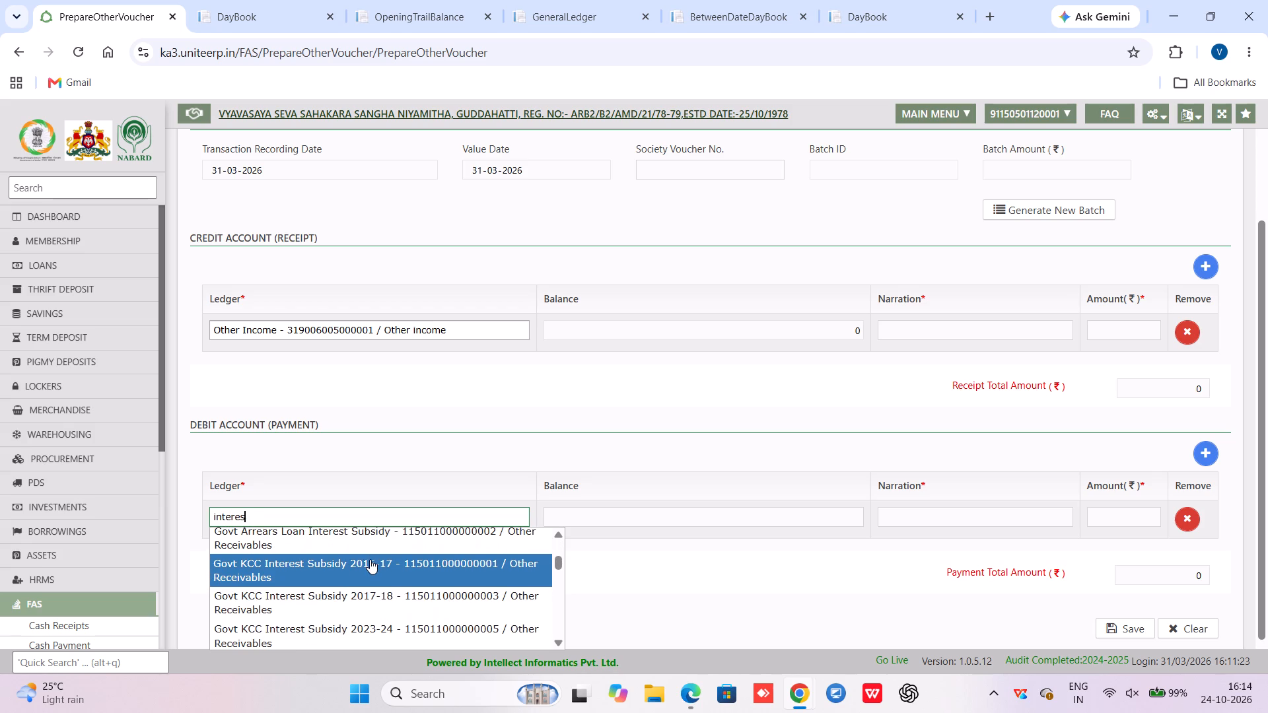
scroll(384, 601, down, 1)
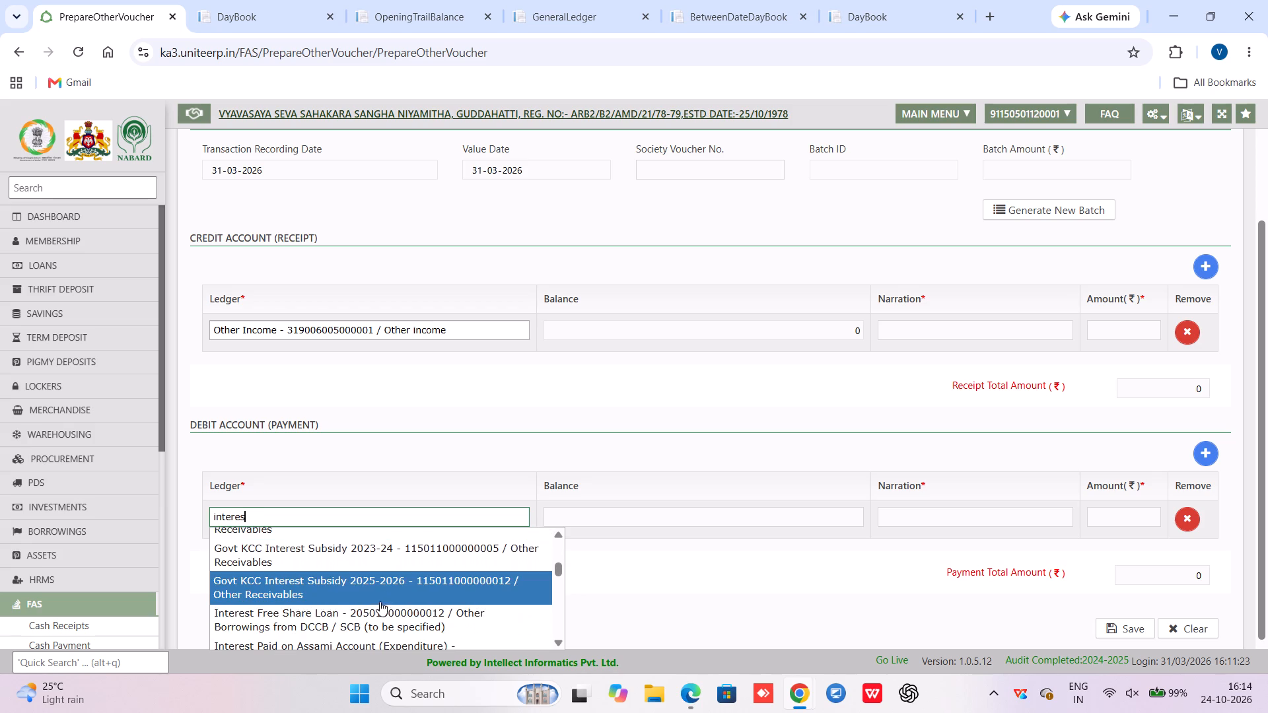
click(376, 596)
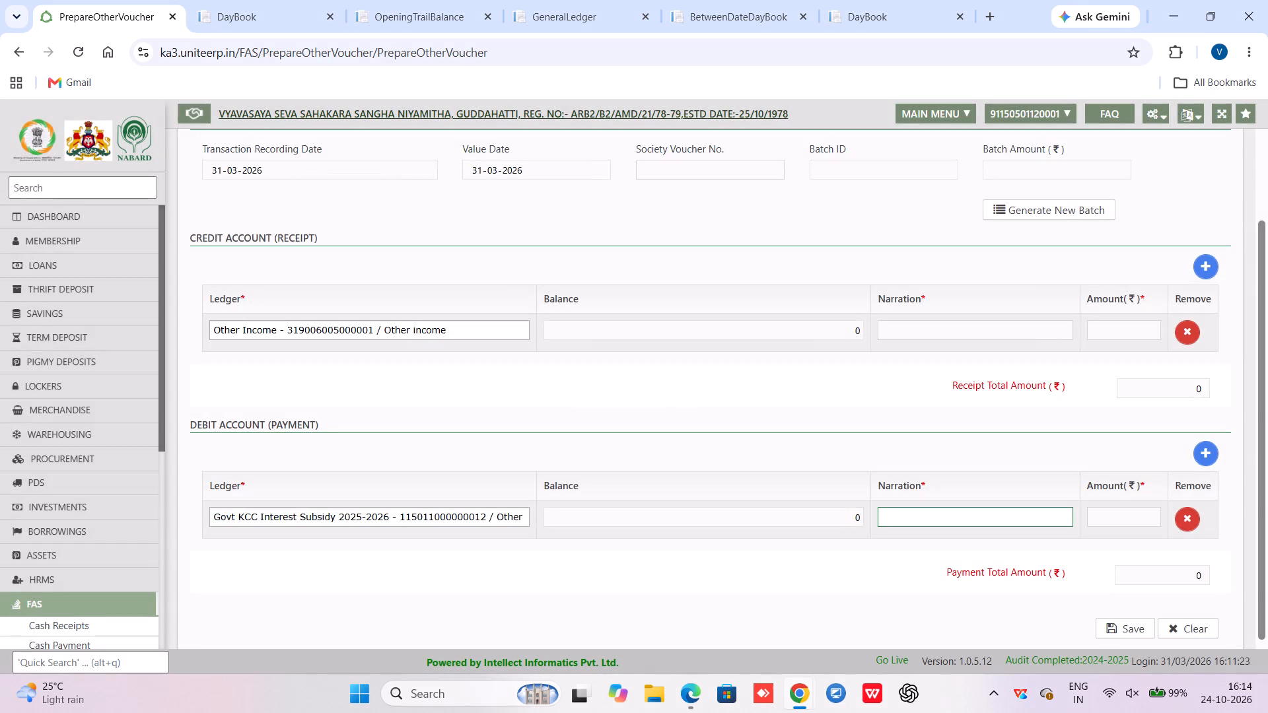
click(897, 514)
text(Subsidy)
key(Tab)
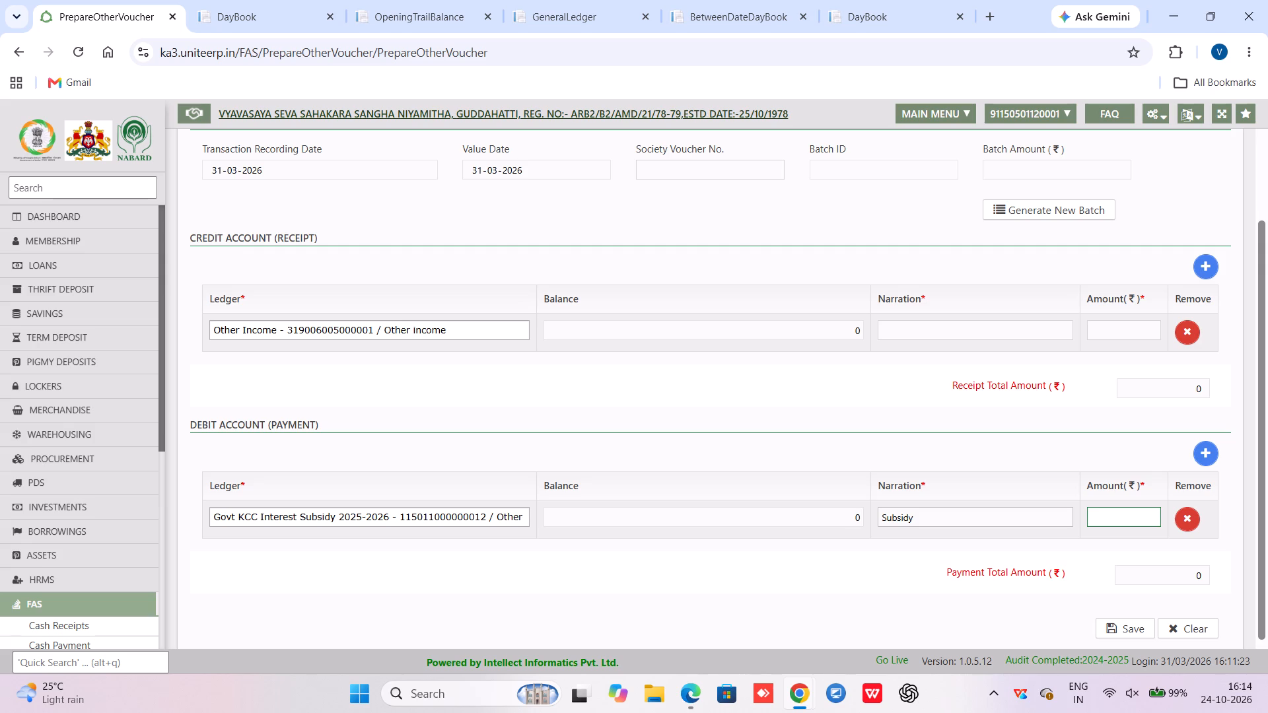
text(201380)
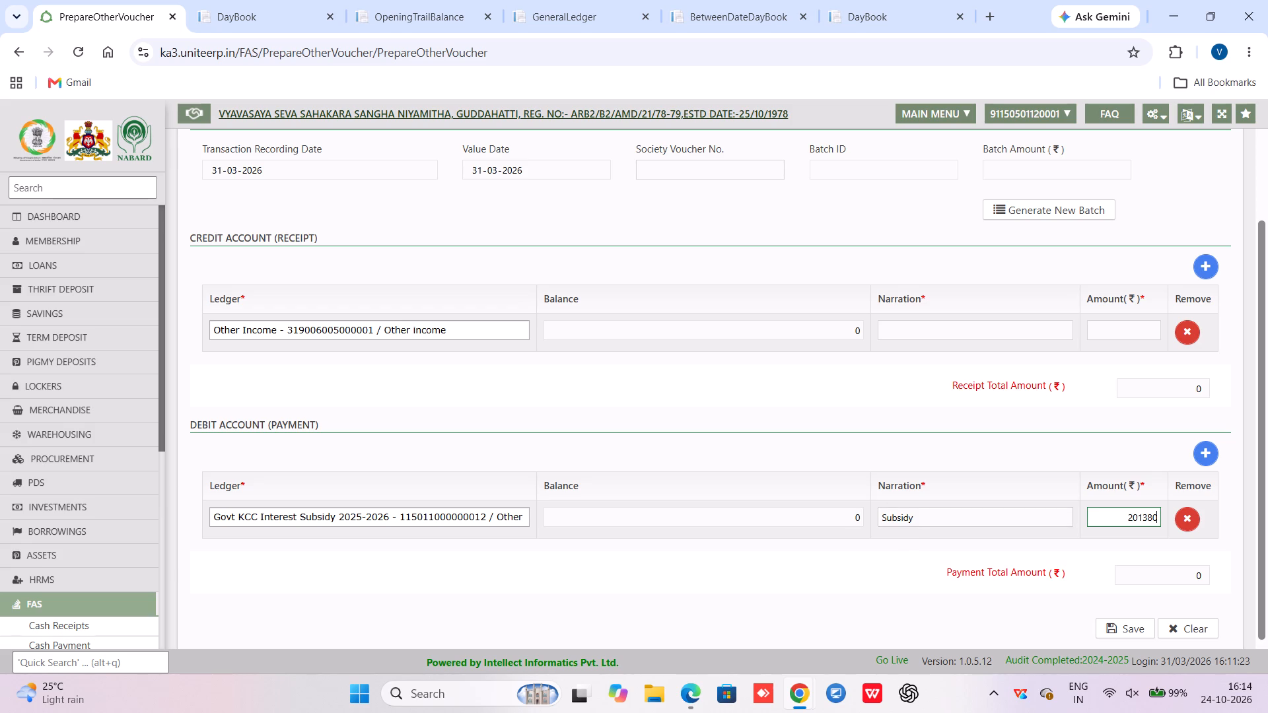
Fill the Other Income credit row with the copied narration Subsidy and amount 201380, and save the voucher.
double_click(903, 524)
key(ctrl+c)
key(ctrl+c)
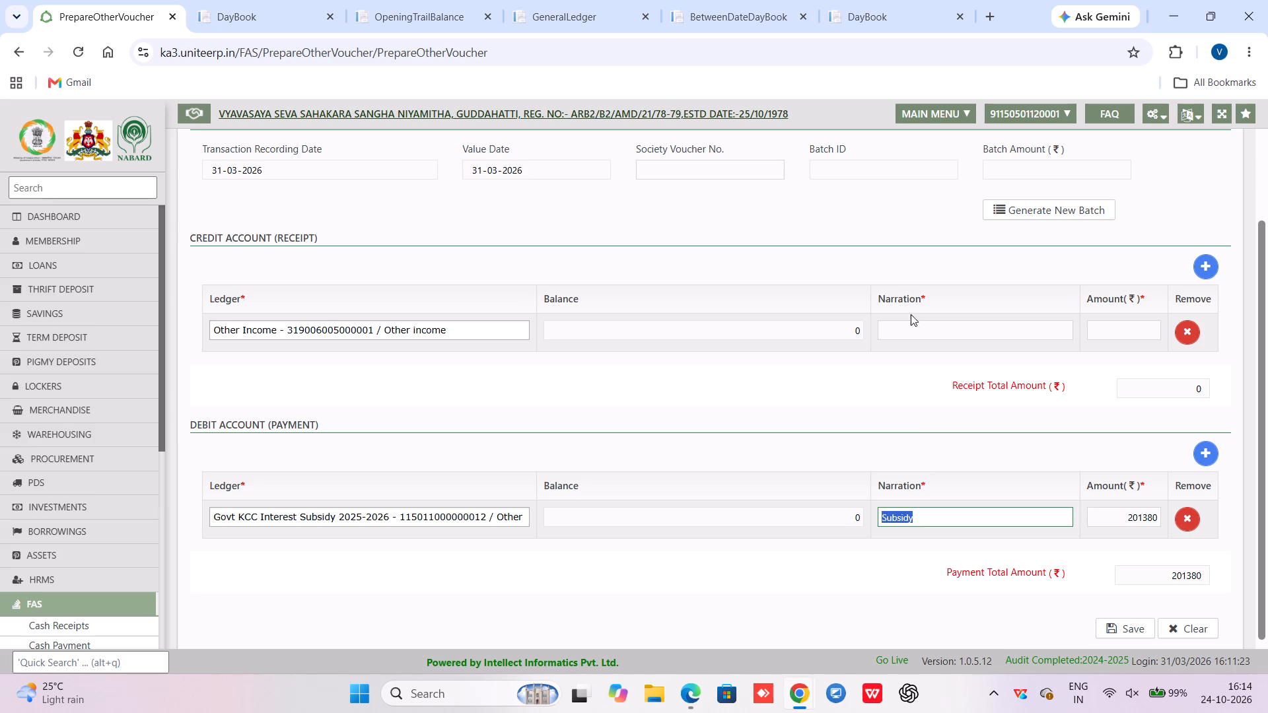
click(898, 333)
key(ctrl+space)
key(ctrl+v)
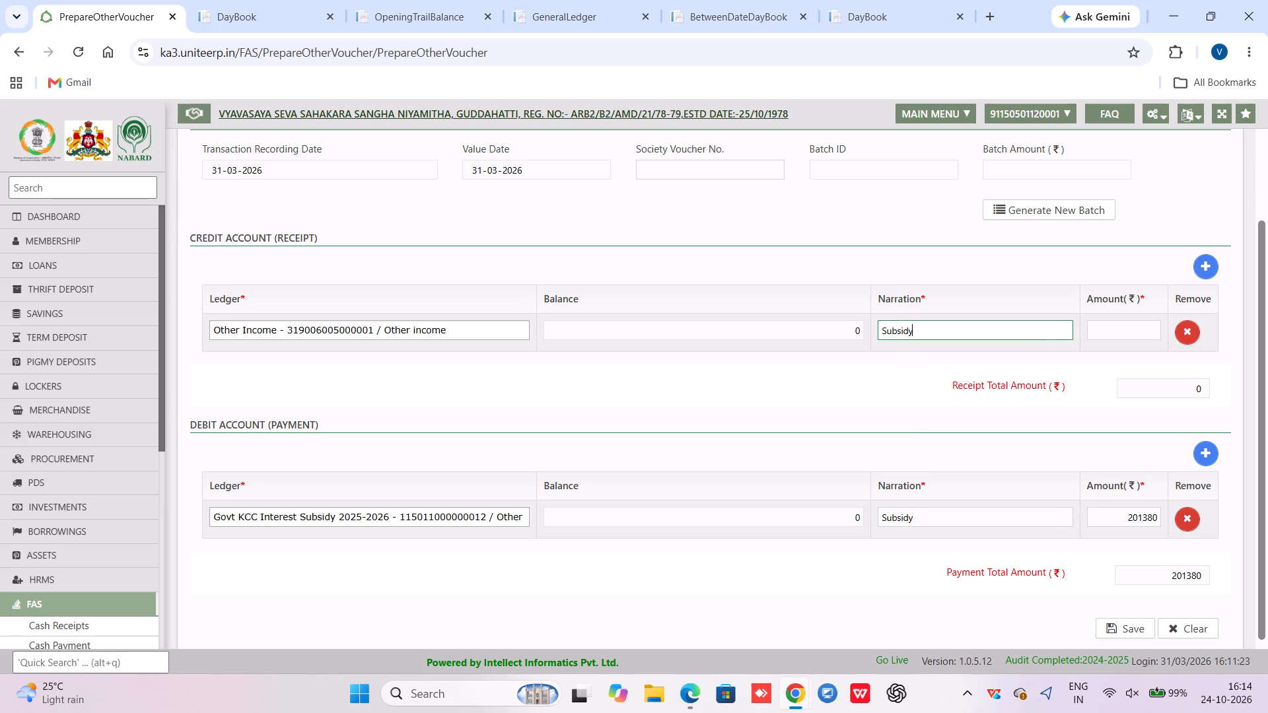
click(1077, 325)
click(1090, 327)
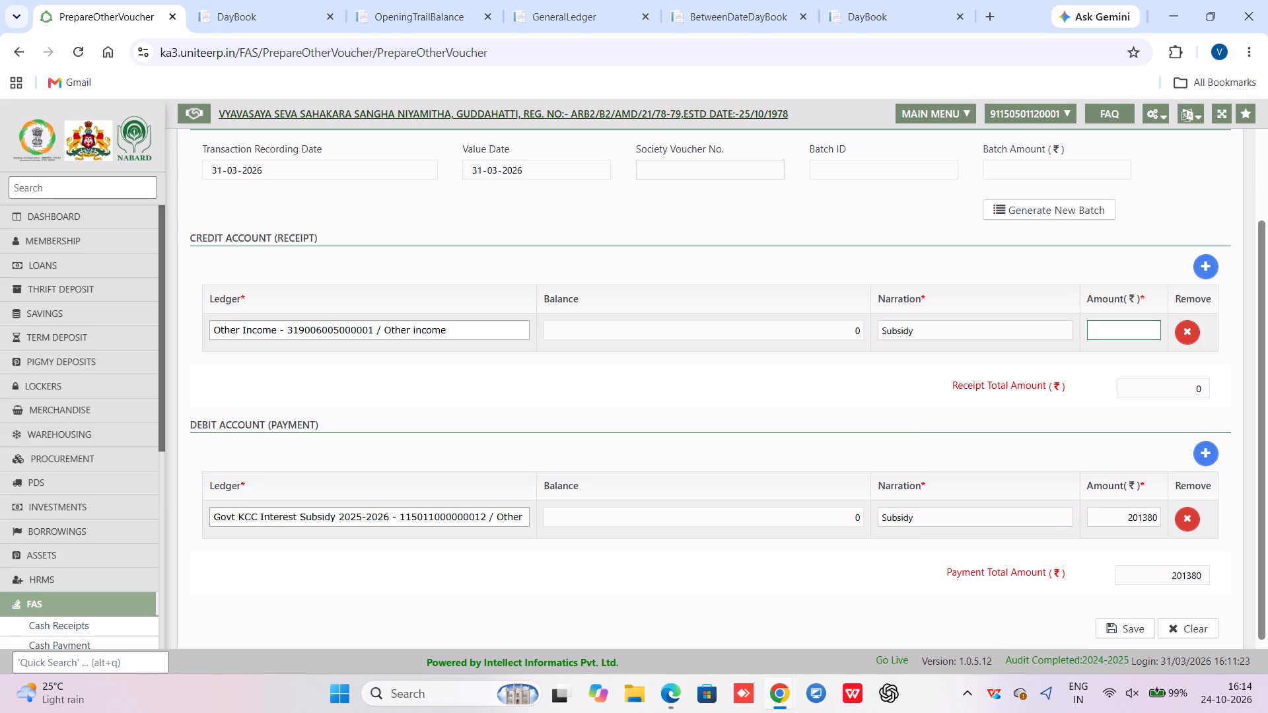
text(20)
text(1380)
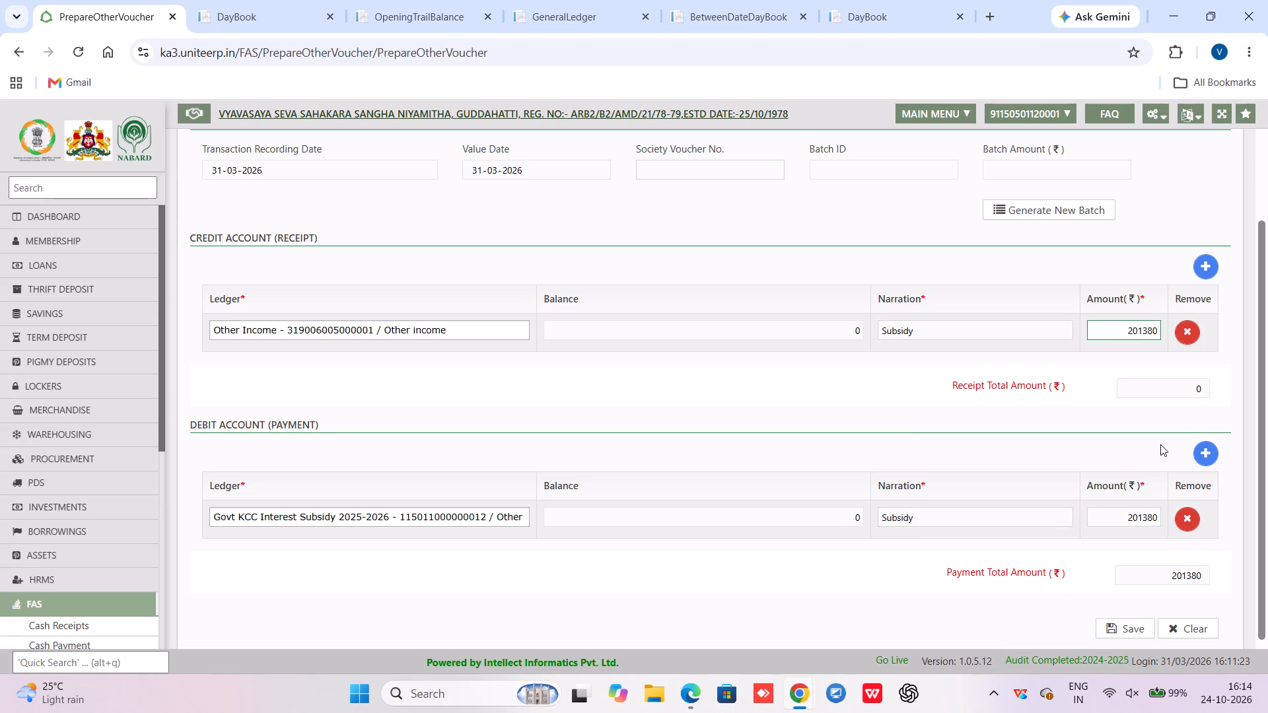
click(1047, 436)
click(1127, 625)
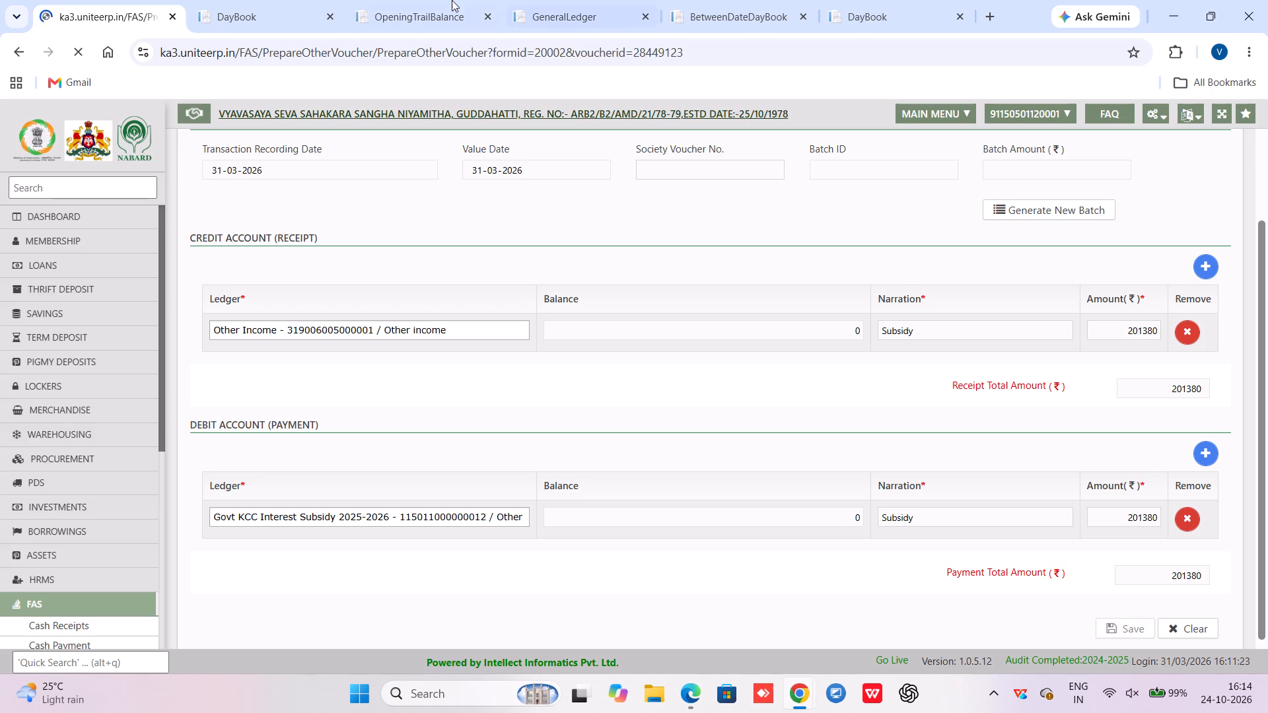
Return to the 31-03-2025 day book and search it for pf.
click(242, 0)
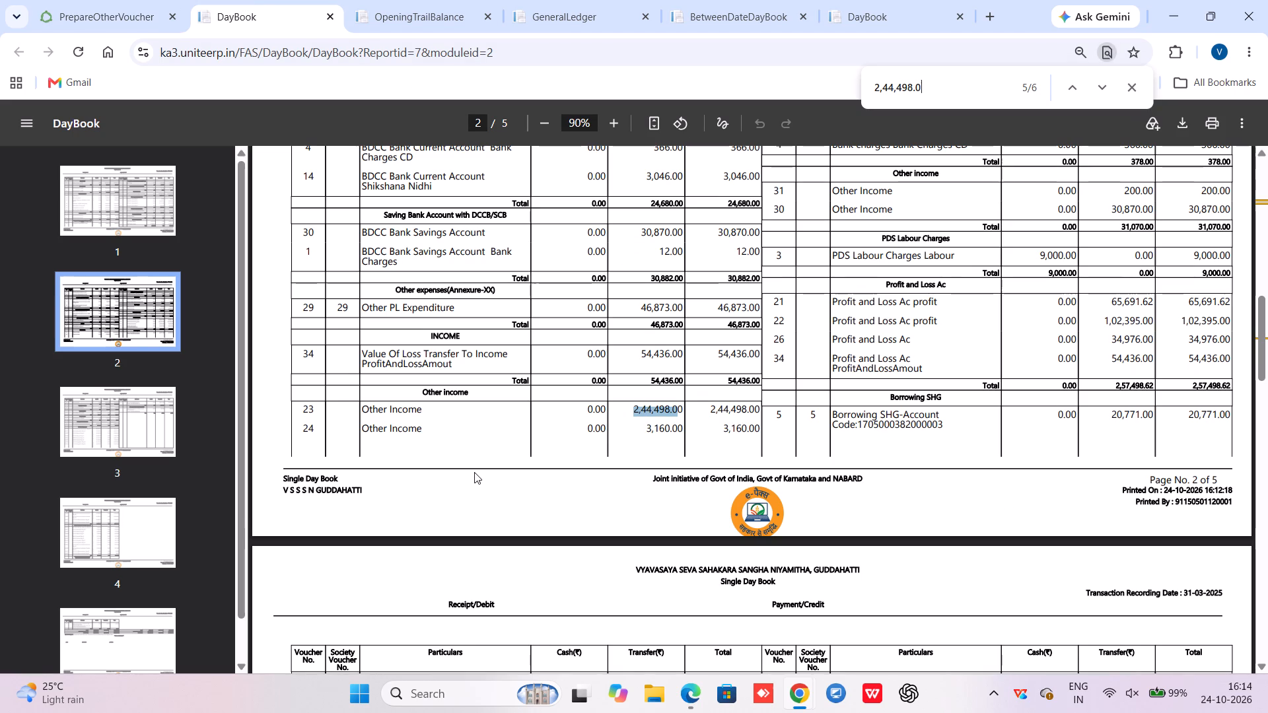
scroll(474, 472, up, 1)
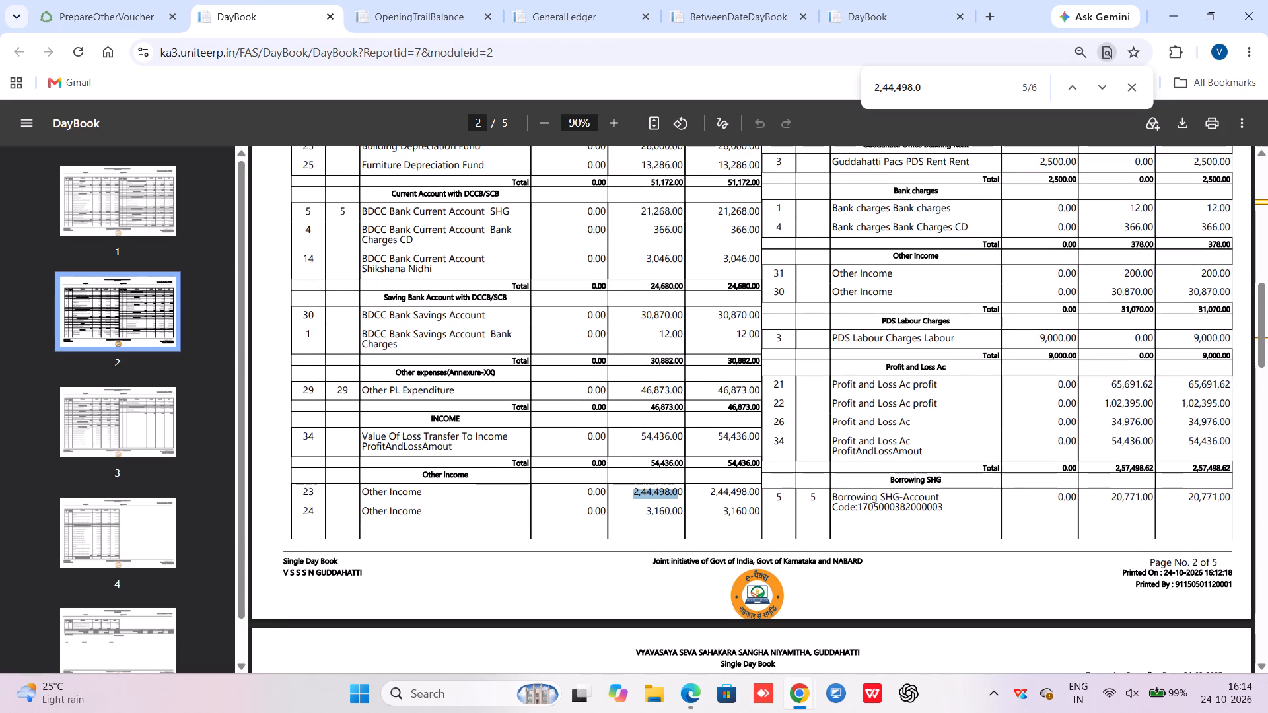
scroll(427, 285, up, 3)
click(457, 539)
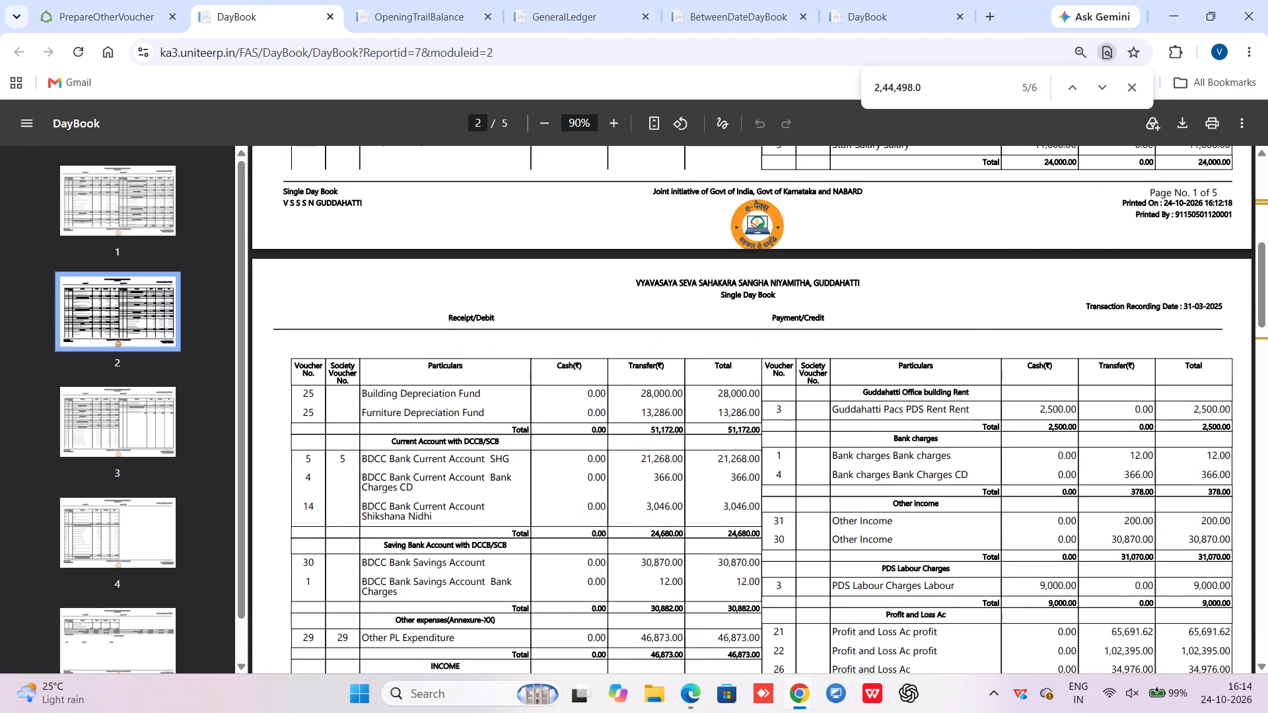
key(ctrl+f)
text(pf)
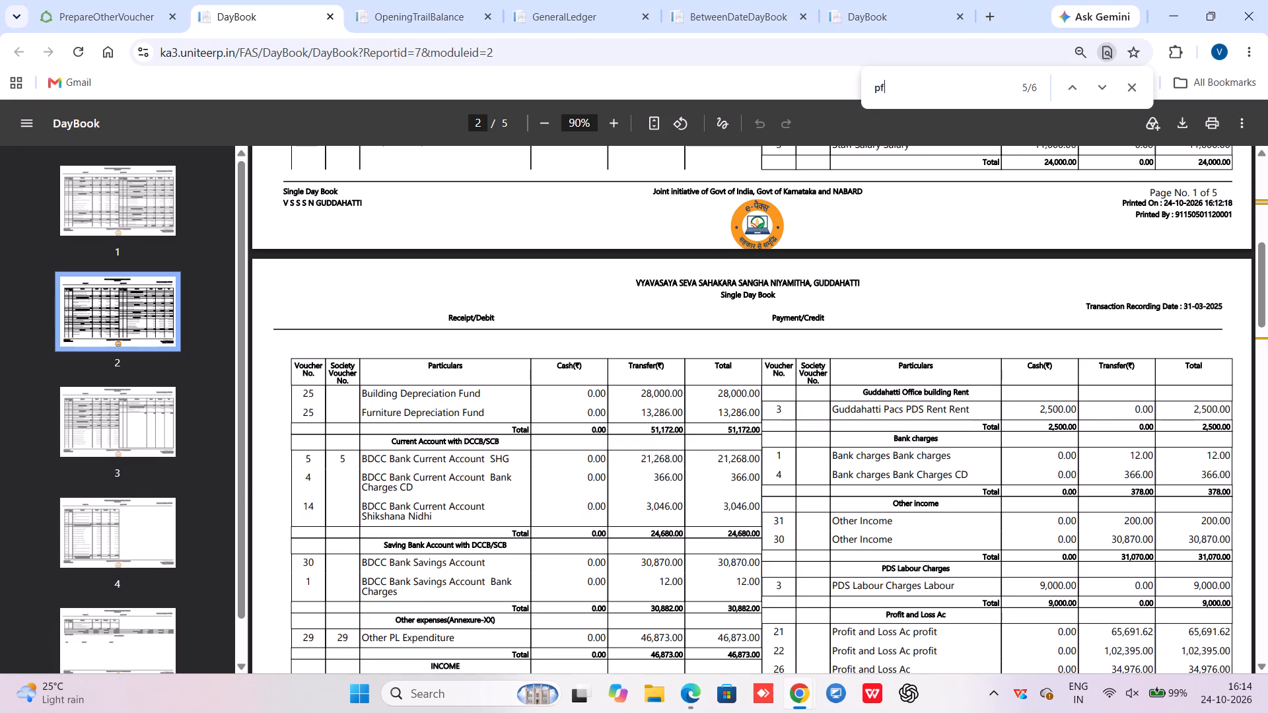
Look back over the first two pages of the 31-03-2025 day book for a PF entry.
scroll(717, 606, up, 1)
scroll(717, 606, down, 1)
scroll(717, 606, up, 2)
scroll(717, 606, down, 6)
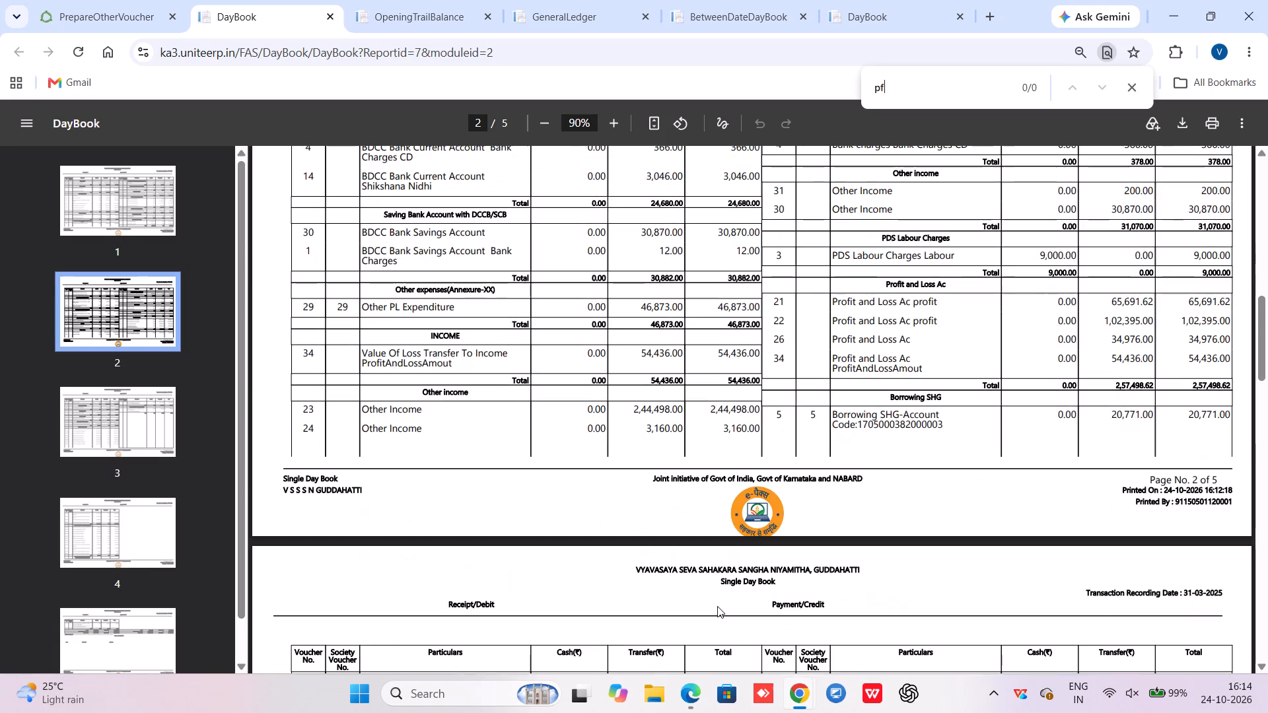
scroll(717, 606, up, 1)
scroll(574, 489, up, 7)
scroll(574, 483, down, 3)
scroll(574, 483, up, 2)
scroll(574, 483, down, 1)
scroll(574, 483, up, 7)
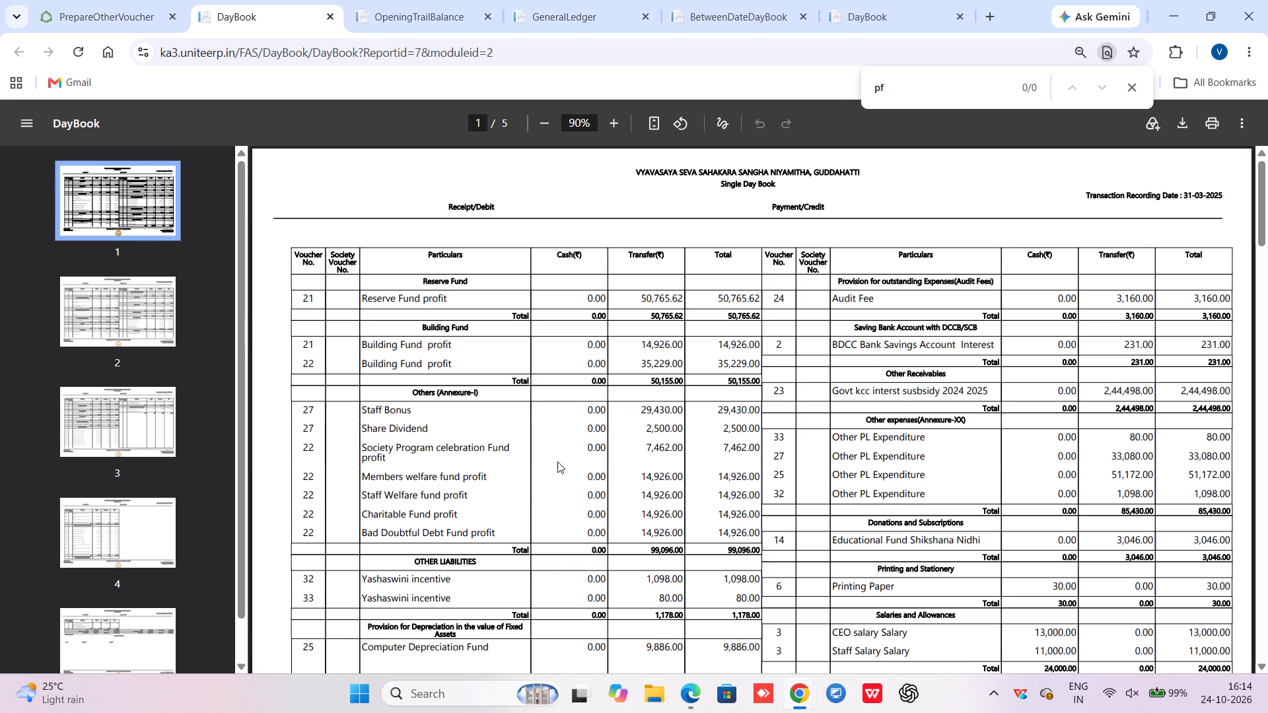
Read the 31-03-2025 day book from its first page to the end of the statement, checking the transfer entries on both sides.
scroll(557, 461, down, 1)
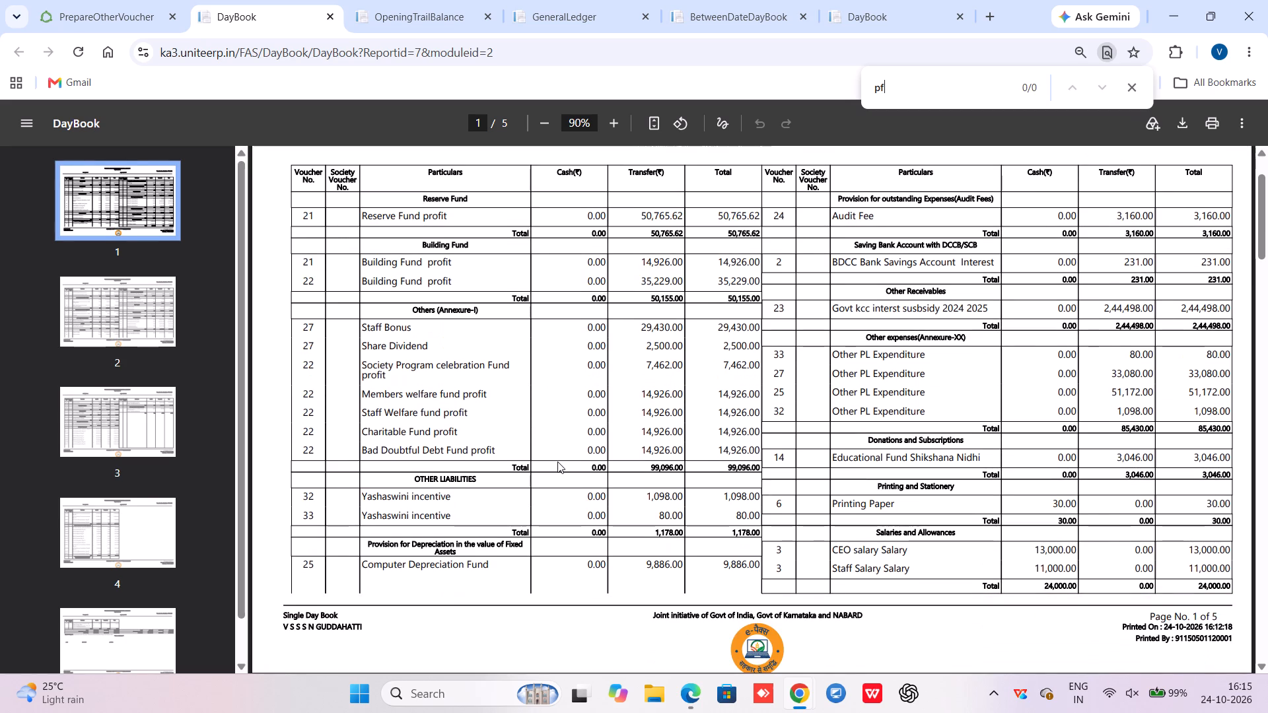
scroll(557, 461, down, 1)
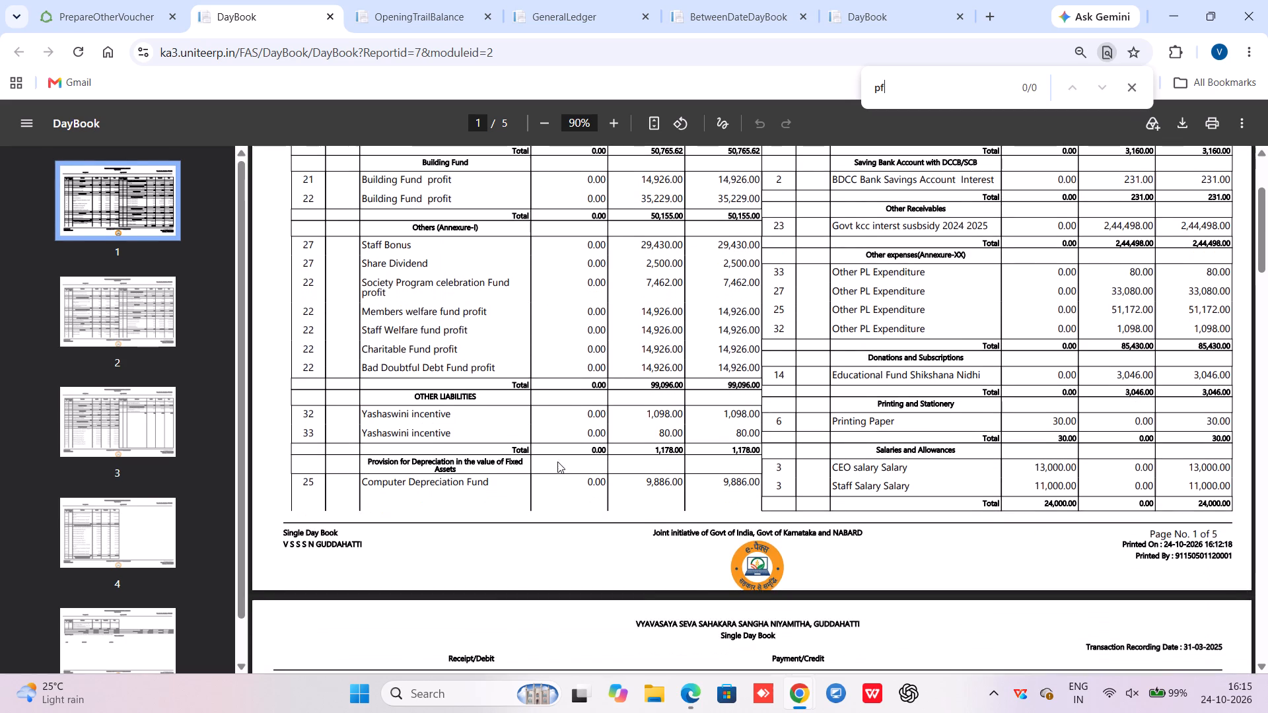
scroll(557, 461, down, 3)
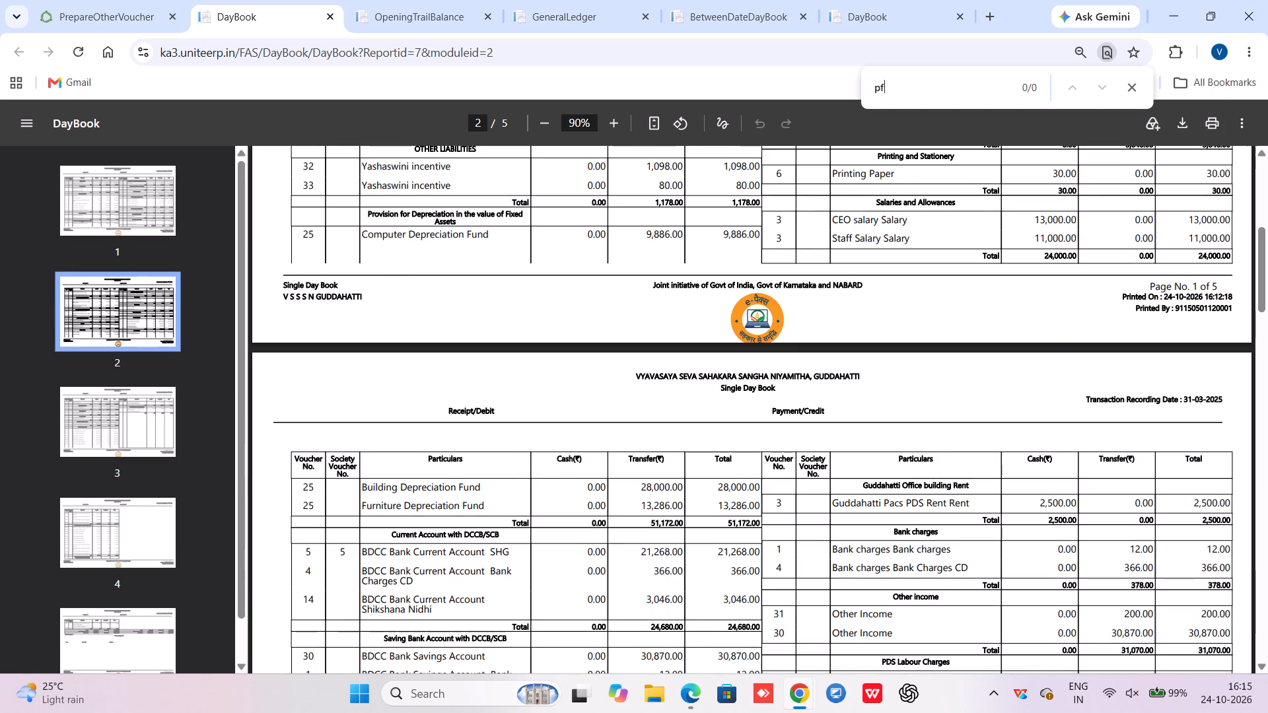
scroll(649, 537, down, 1)
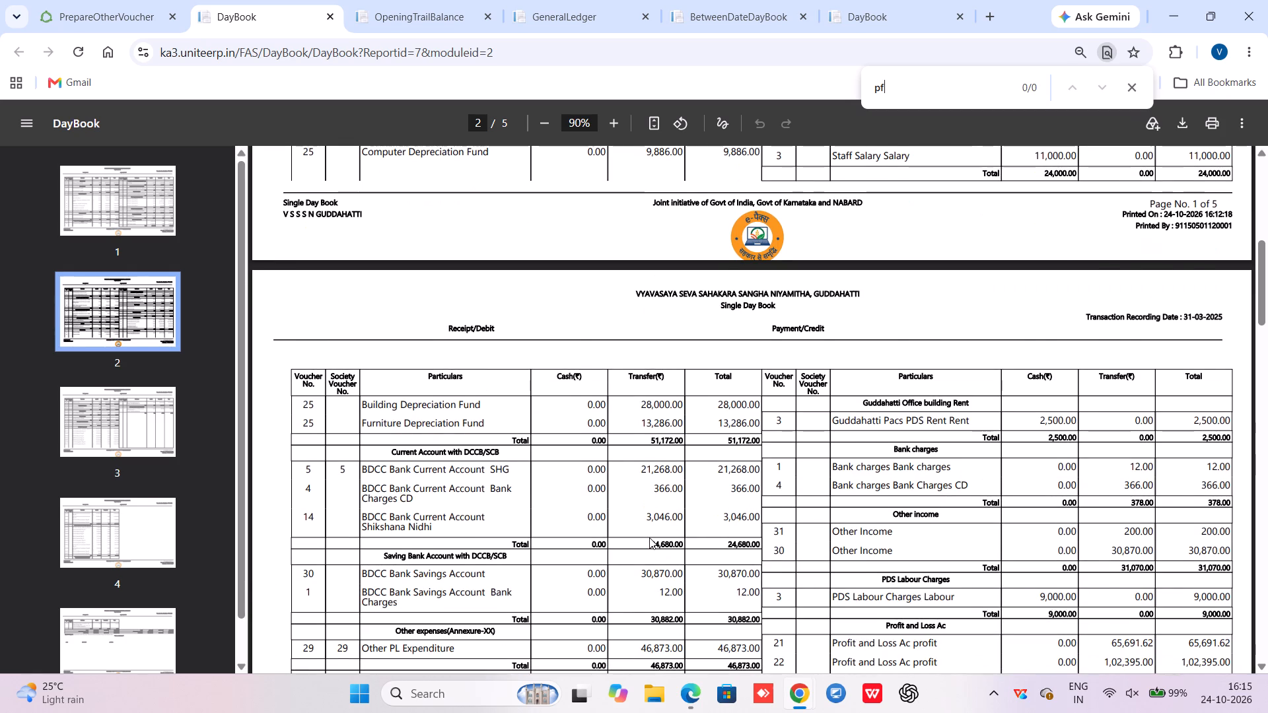
scroll(477, 597, down, 1)
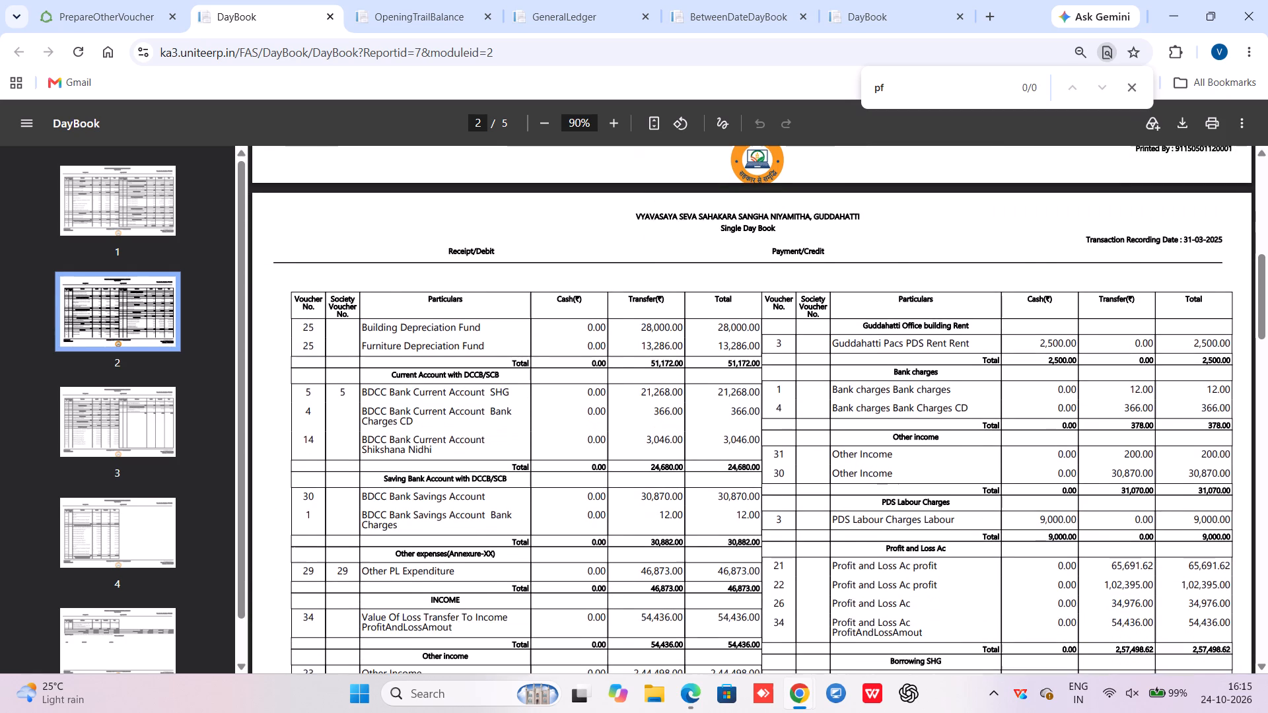
scroll(573, 638, down, 2)
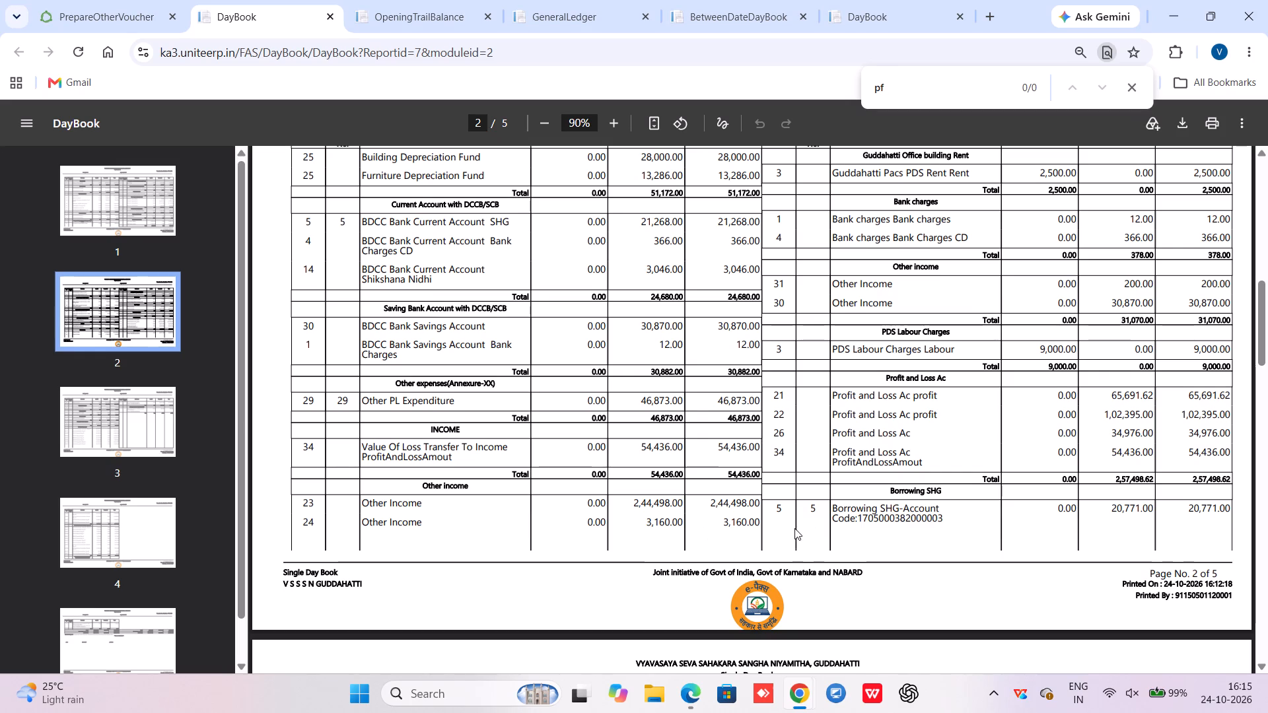
scroll(794, 528, down, 3)
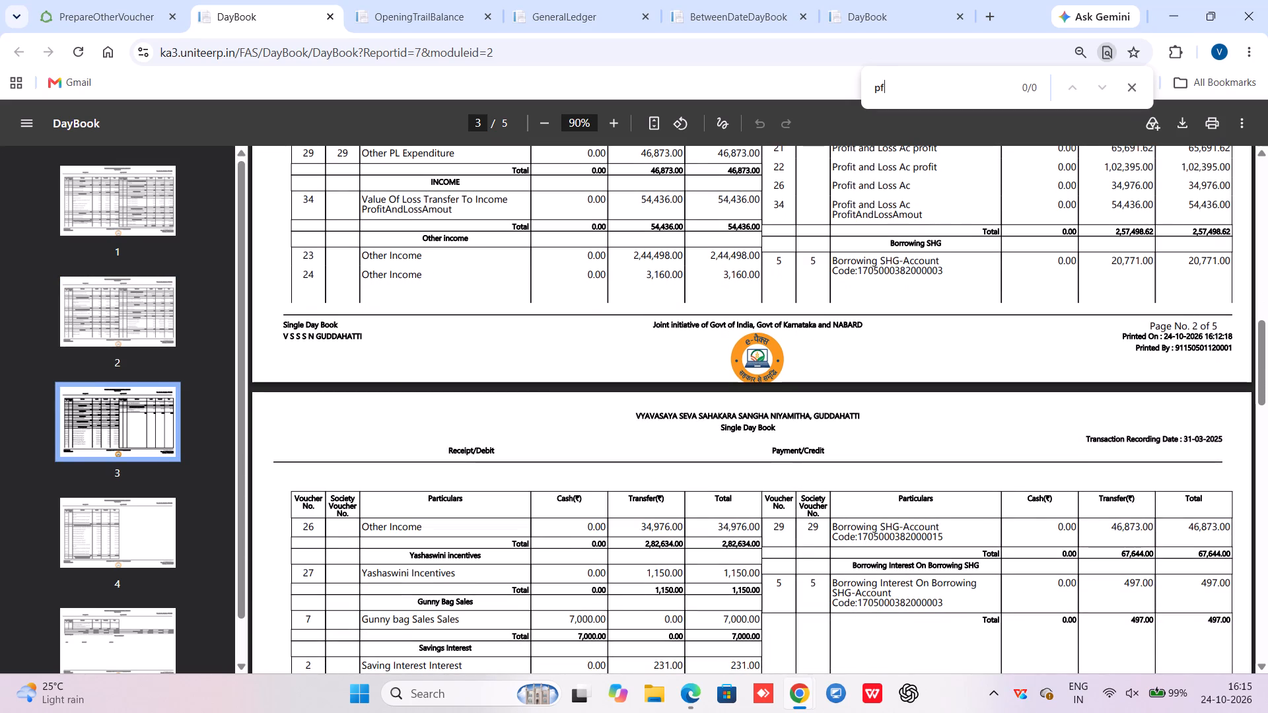
scroll(722, 531, down, 2)
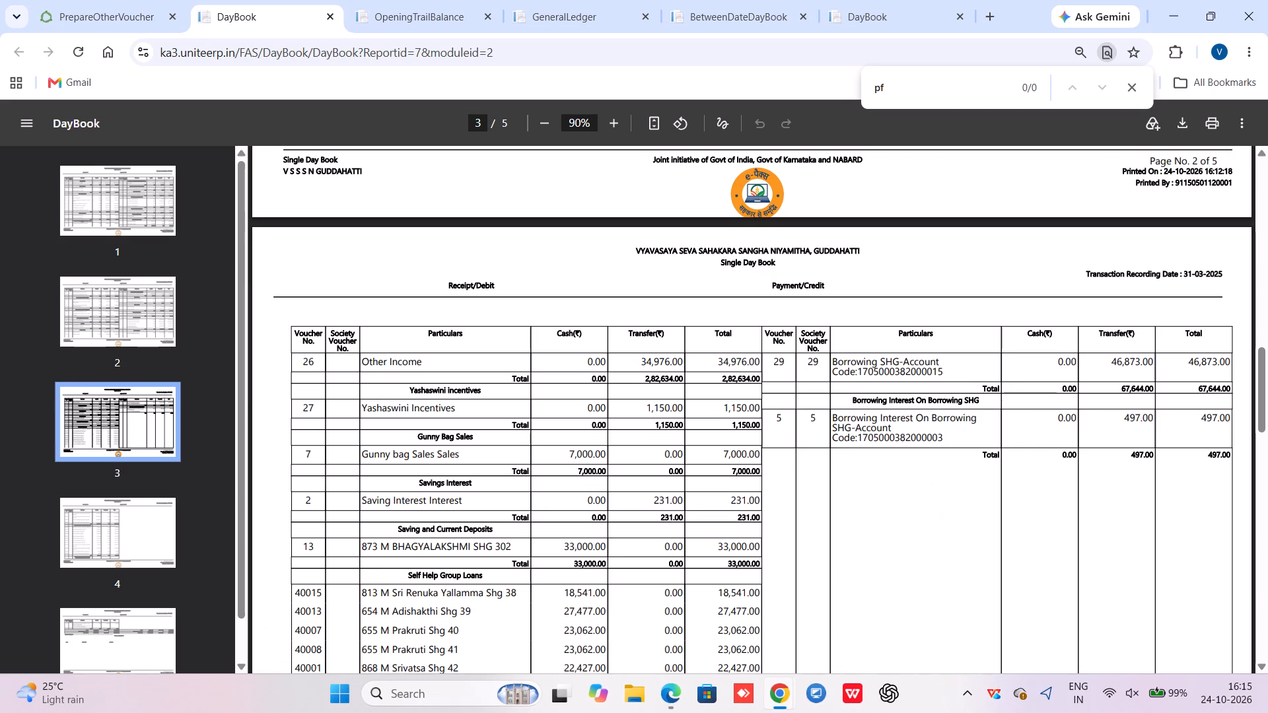
scroll(623, 344, up, 1)
scroll(623, 344, down, 4)
scroll(623, 344, up, 1)
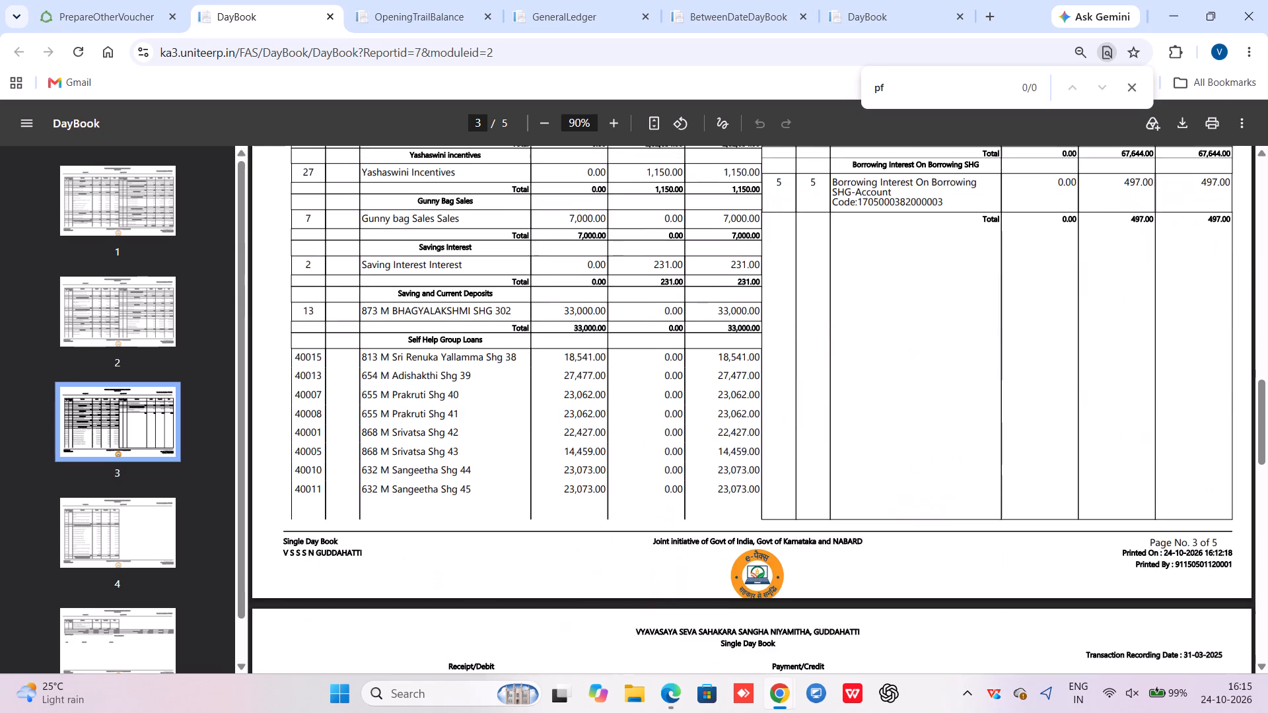
scroll(640, 374, up, 4)
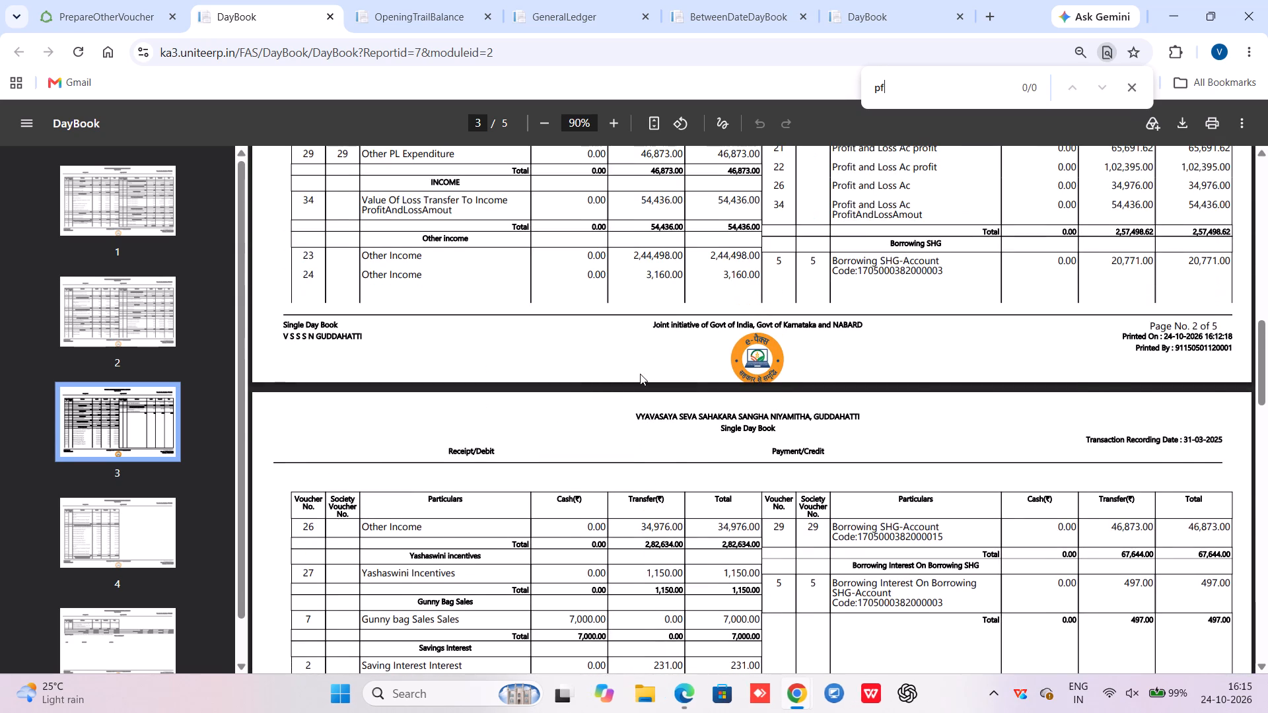
scroll(640, 374, down, 3)
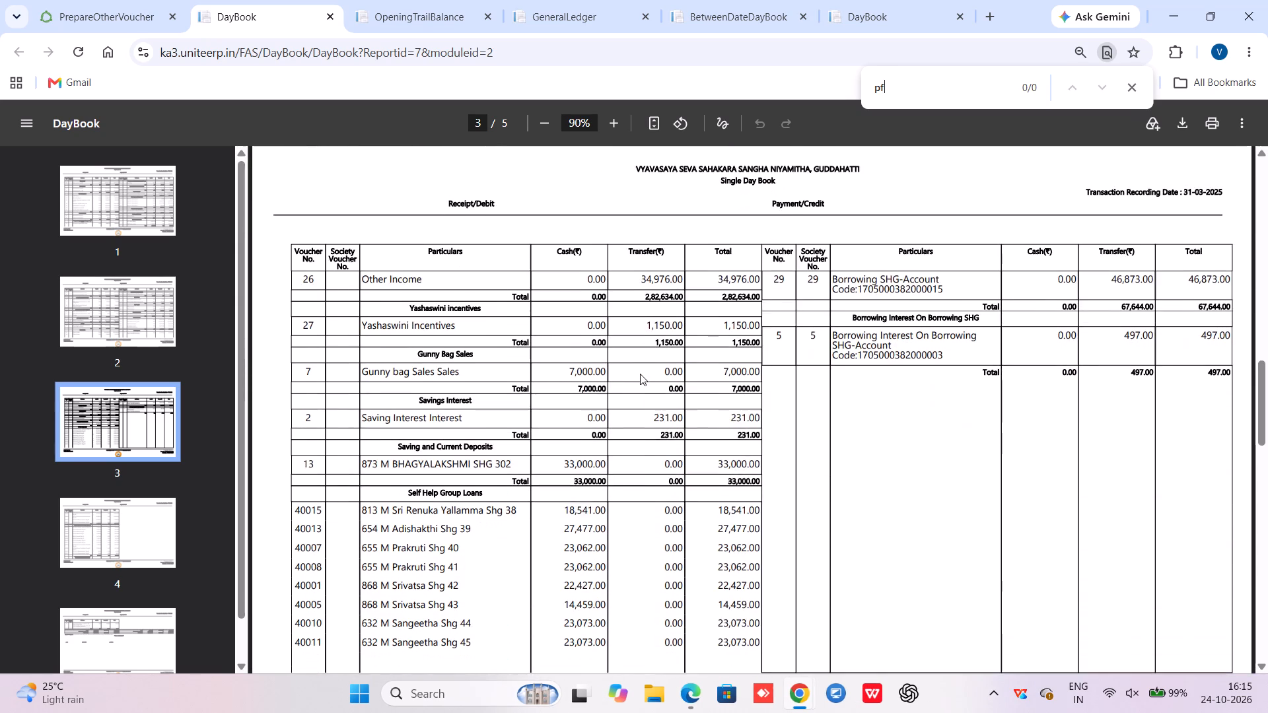
scroll(640, 374, down, 4)
scroll(640, 374, up, 1)
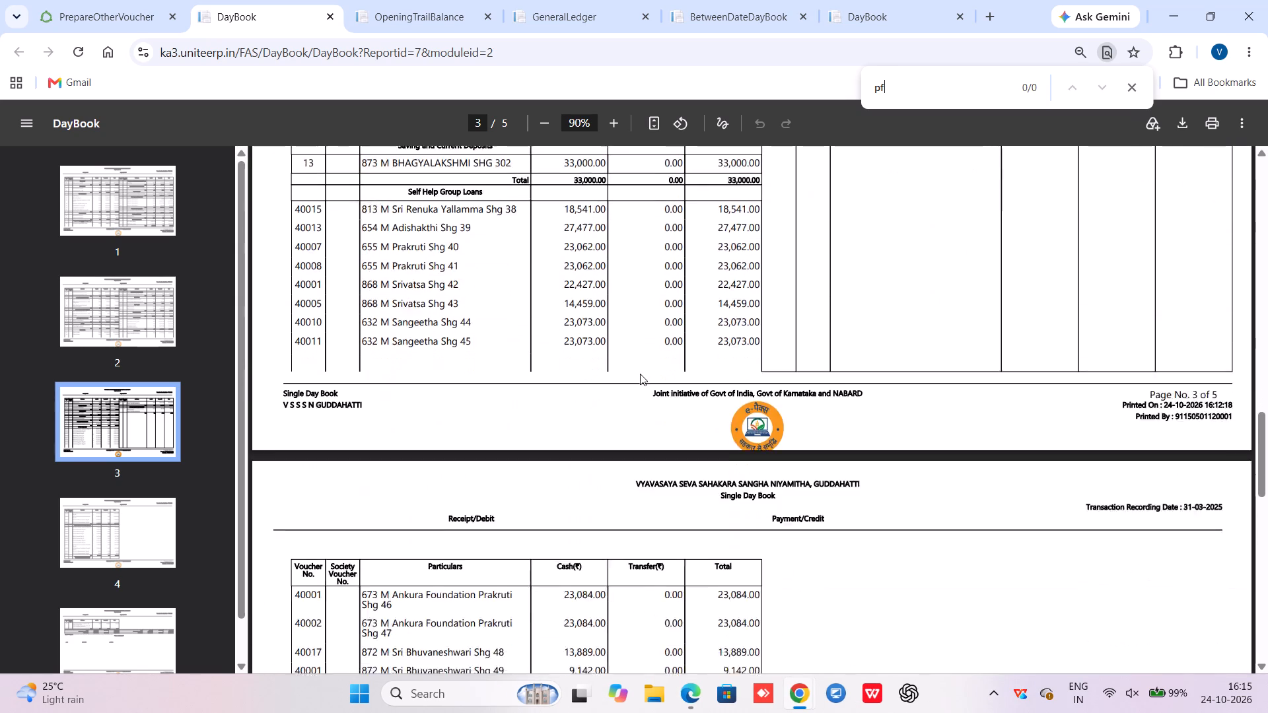
scroll(640, 374, down, 7)
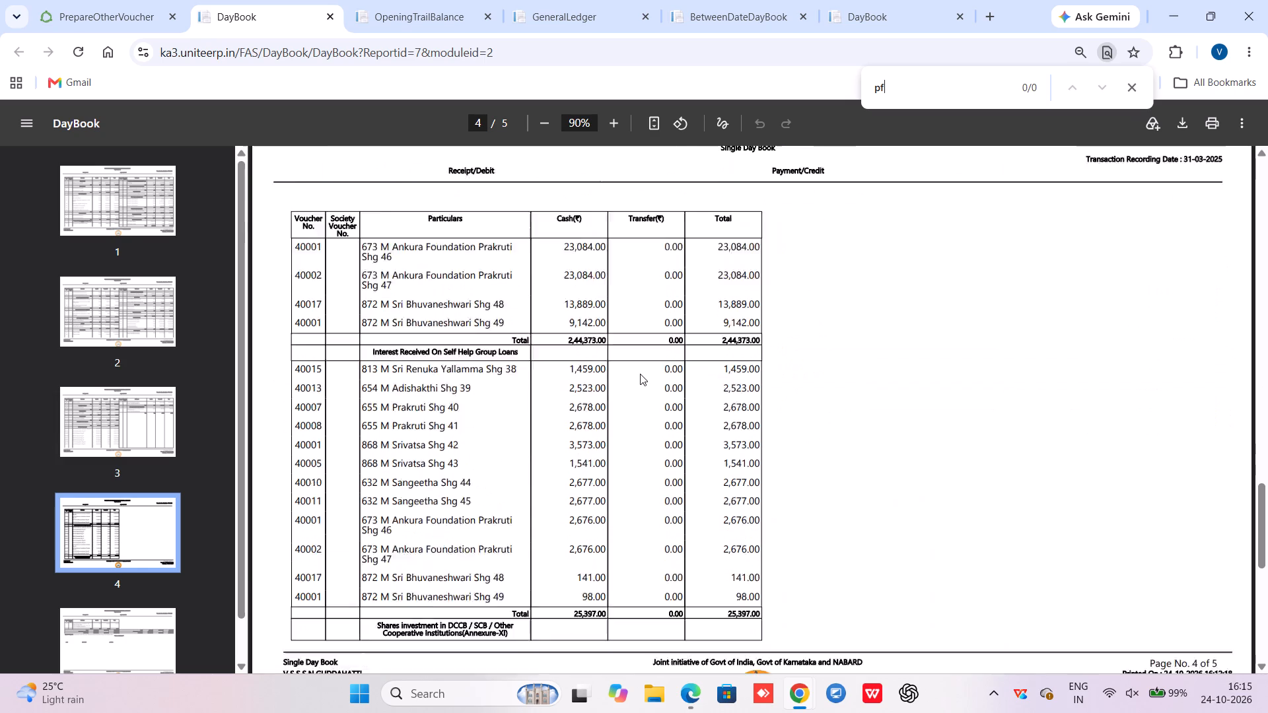
scroll(640, 374, down, 3)
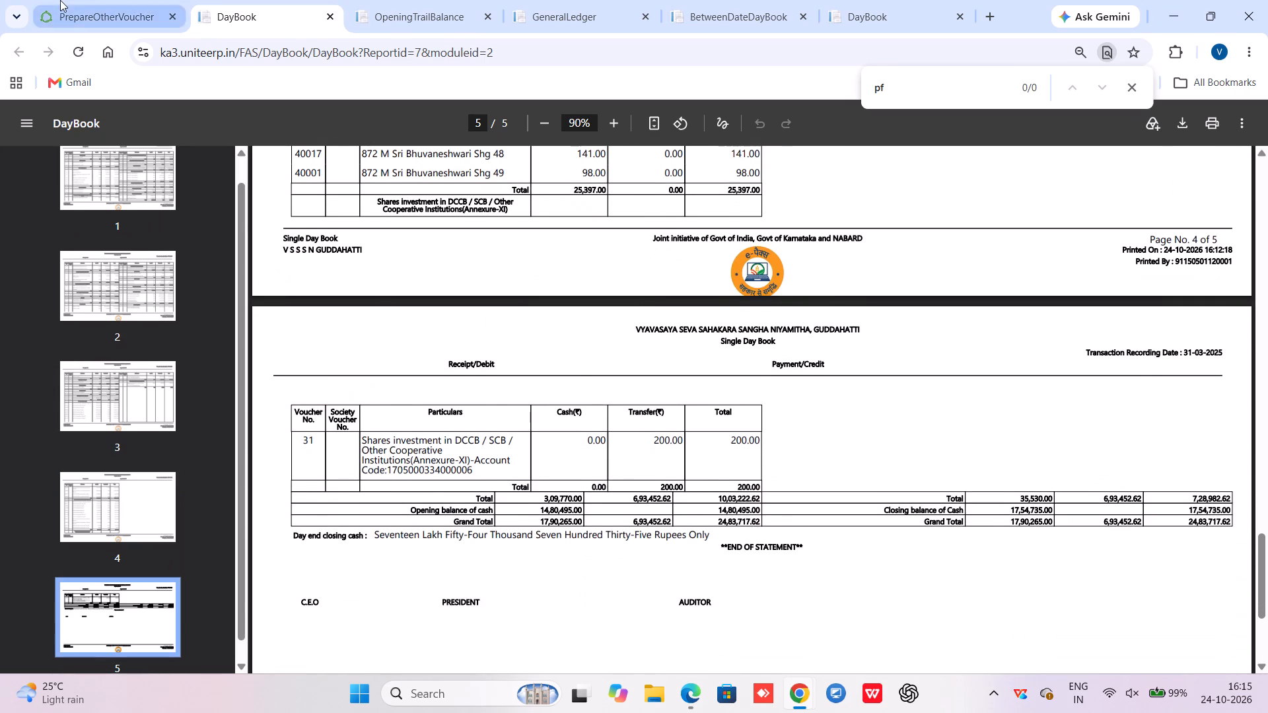
Return to the Other Transfer voucher, complete its preparation and dismiss the voucher print preview.
click(60, 0)
click(654, 430)
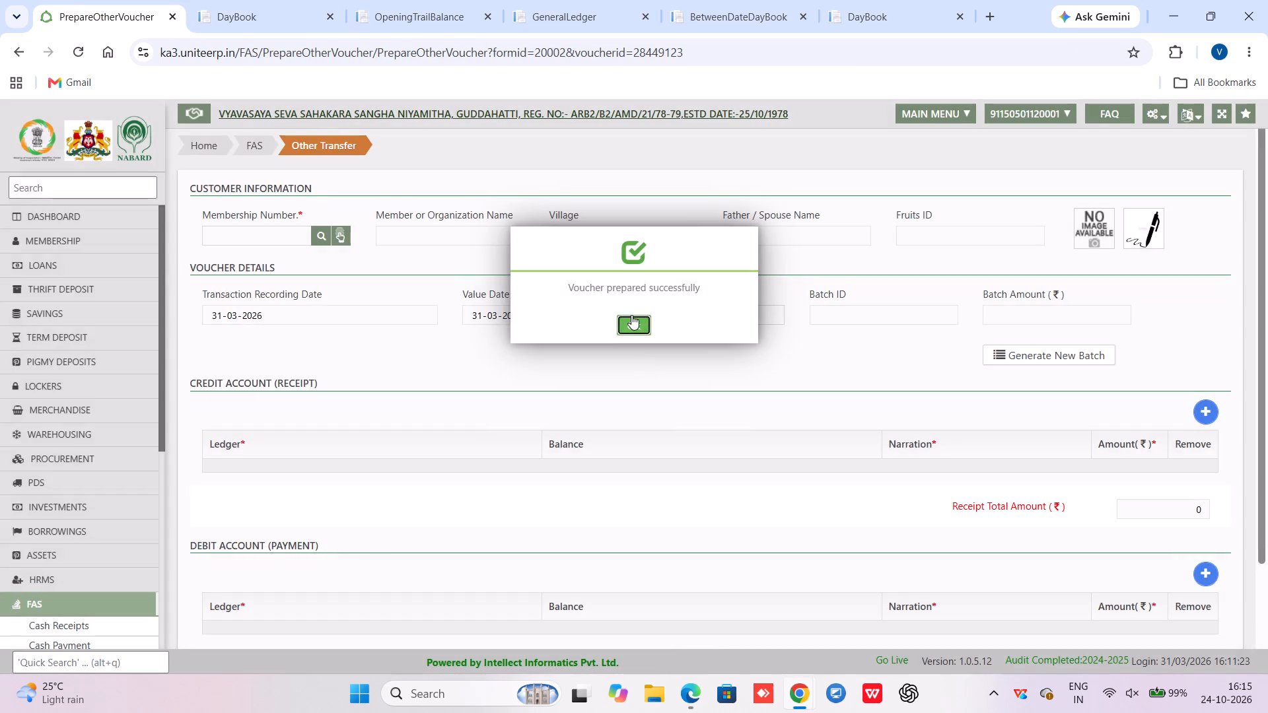
click(631, 315)
click(905, 595)
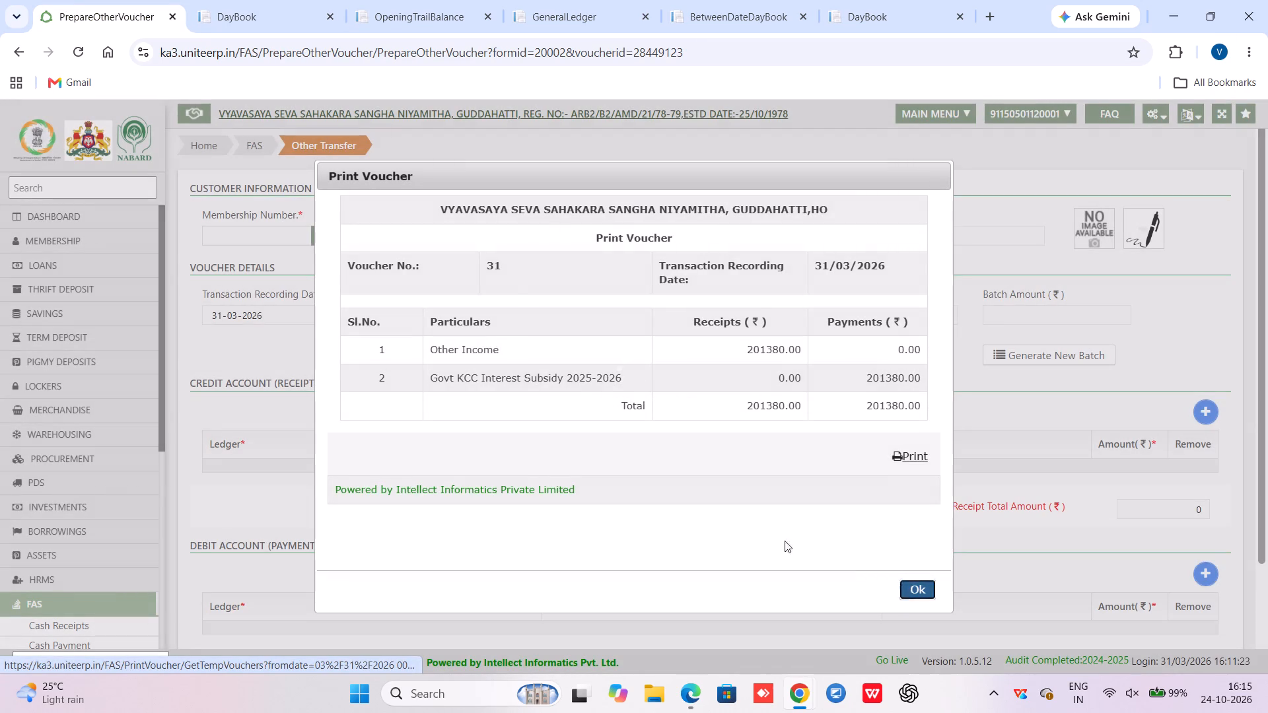
Generate the FAS Single Day Book report, Accountwise, for transaction recording date 30-03-2025.
click(253, 144)
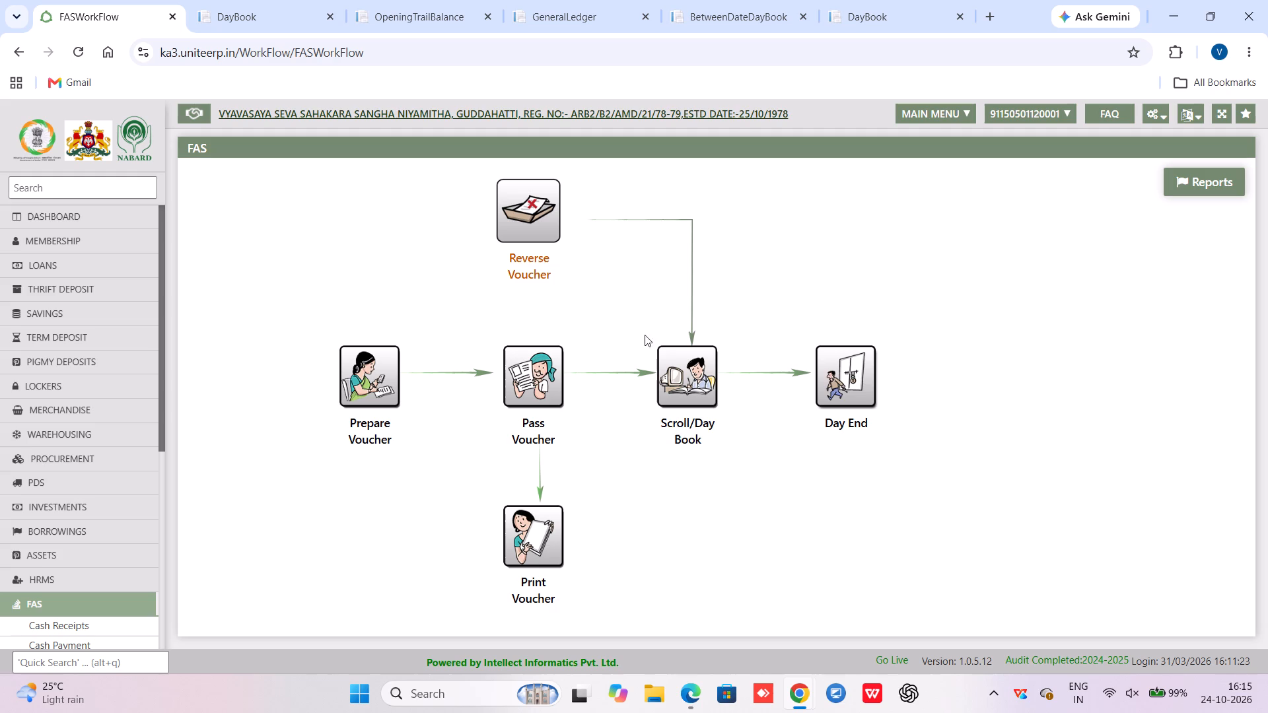
click(1203, 189)
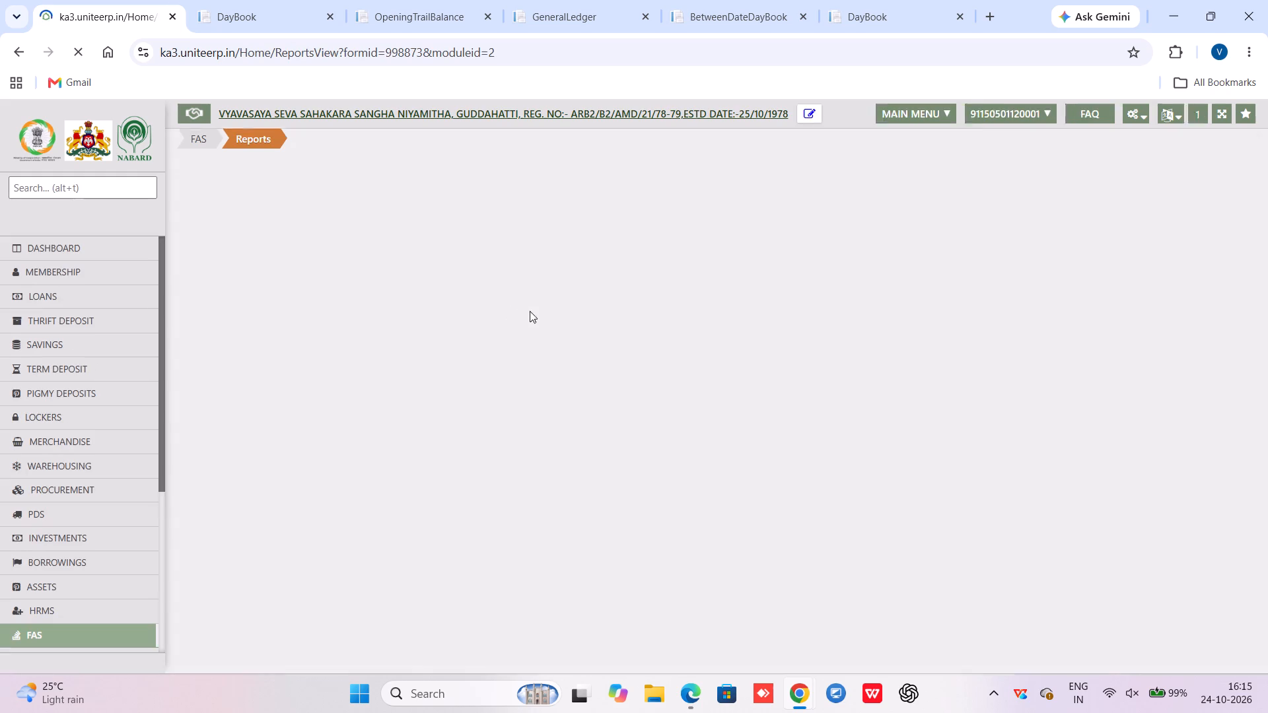
click(607, 230)
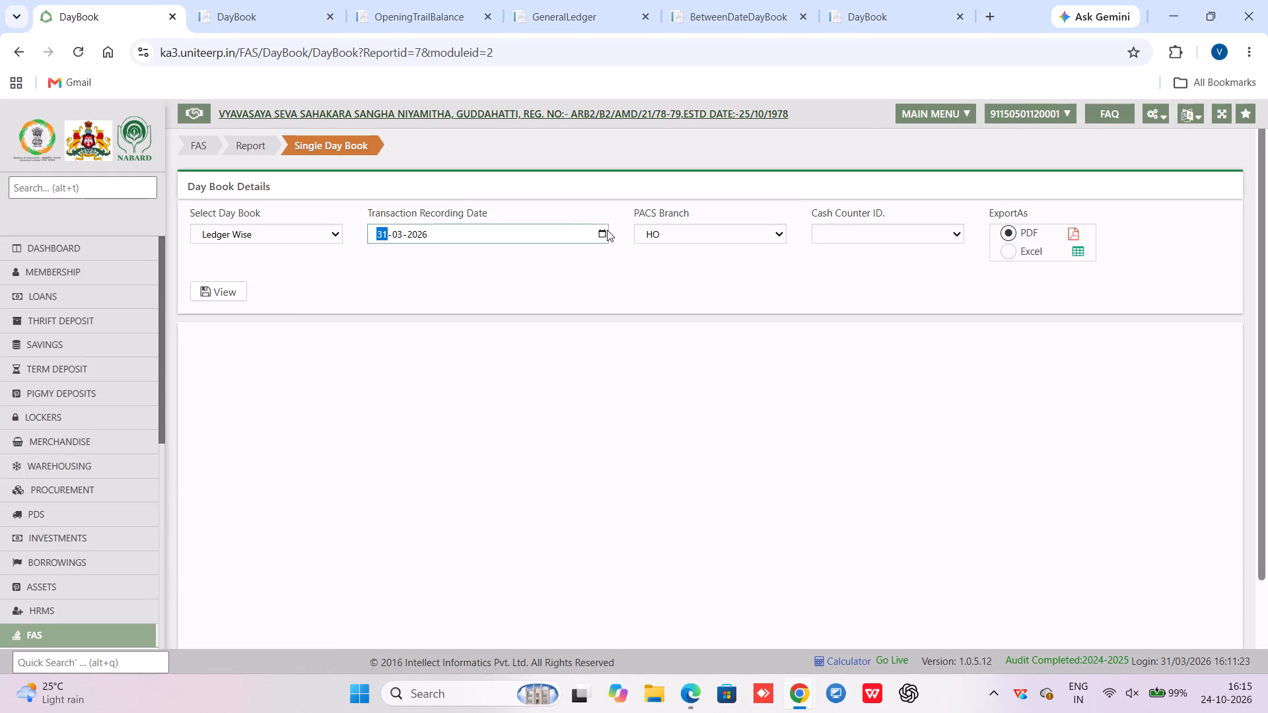
click(417, 239)
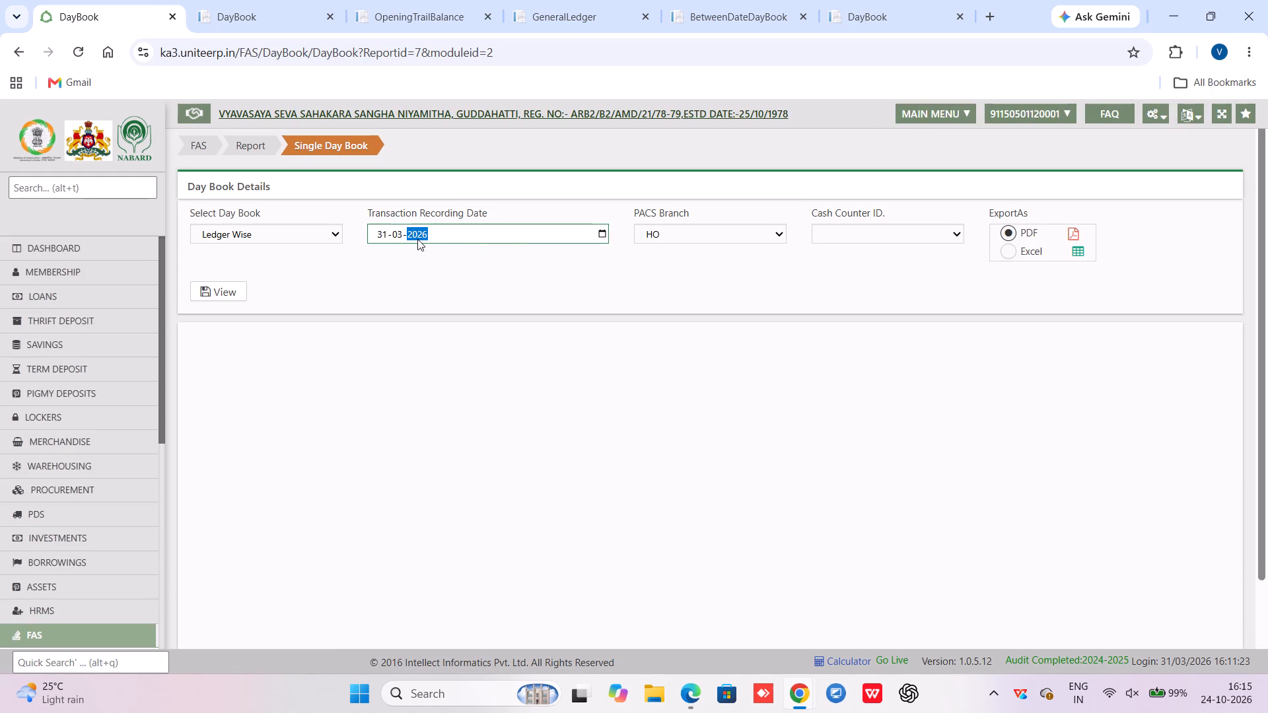
click(381, 233)
text(30)
click(423, 236)
text(2025)
click(306, 236)
click(269, 300)
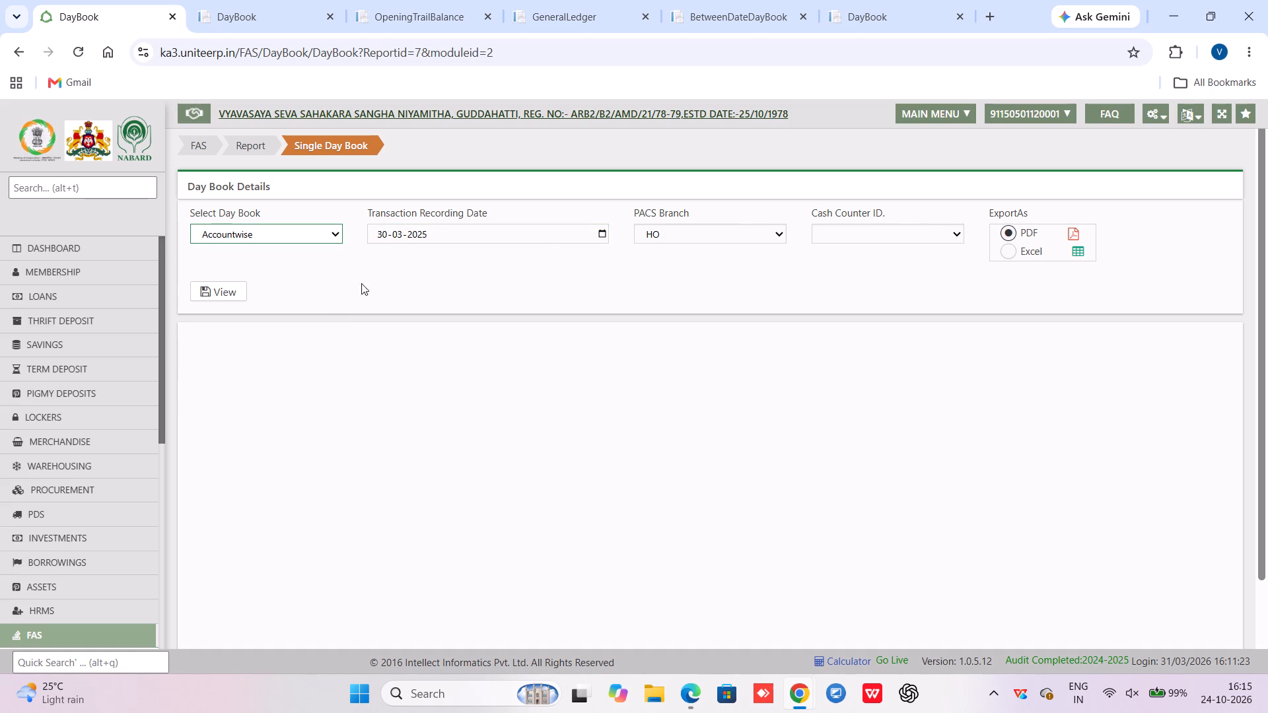
click(245, 292)
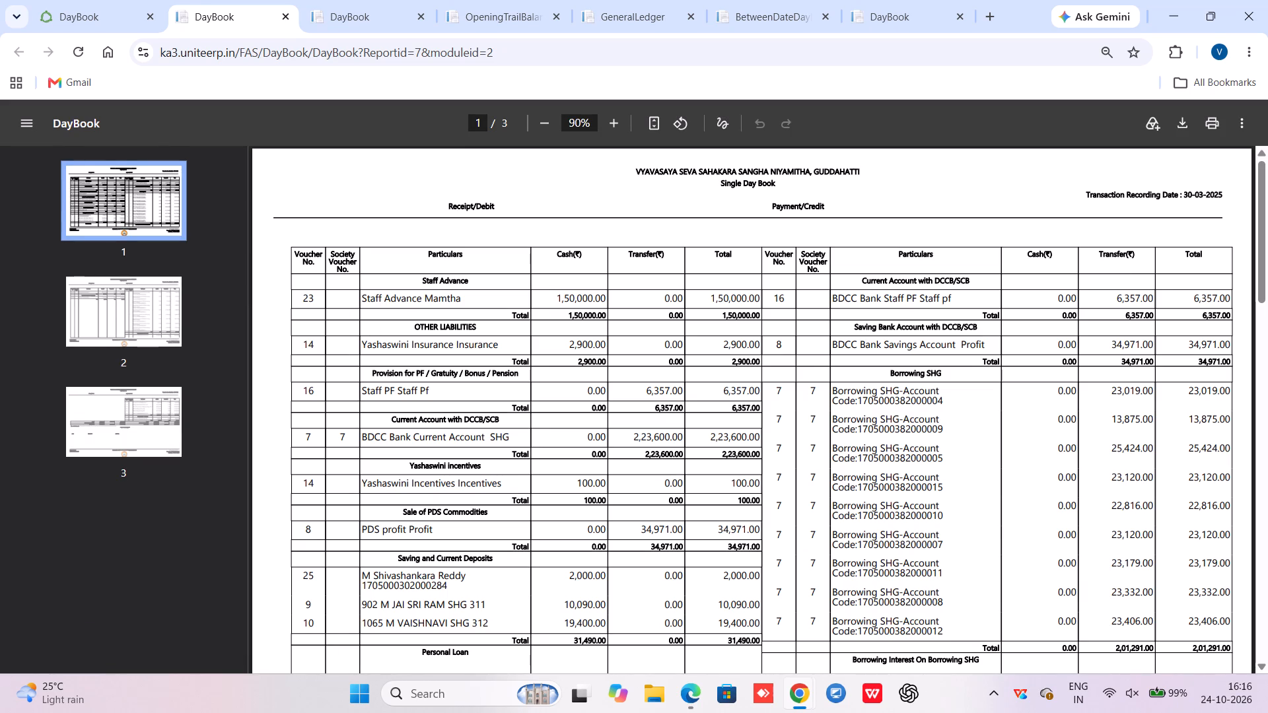
Examine the Staff PF receipt entry and the matching BDCC Bank Staff PF payment entry in the 30-03-2025 day book.
drag(361, 390, 707, 384)
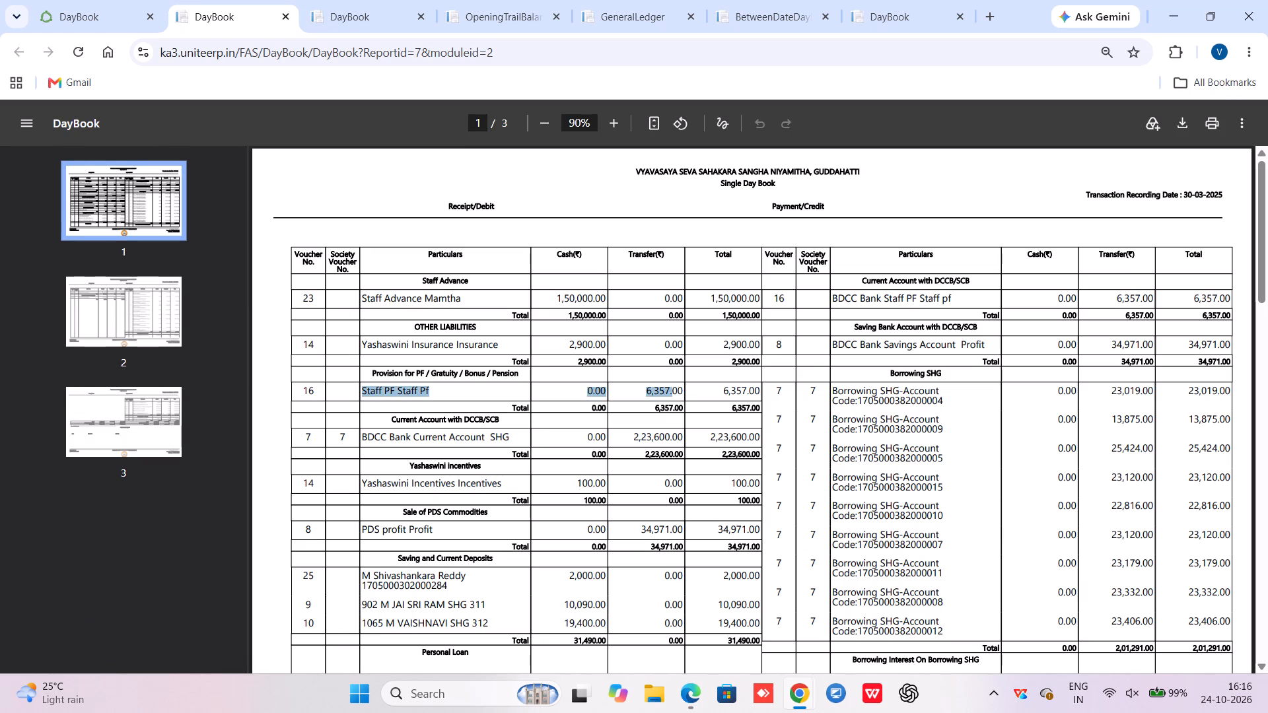
drag(707, 384, 761, 394)
drag(837, 300, 1224, 300)
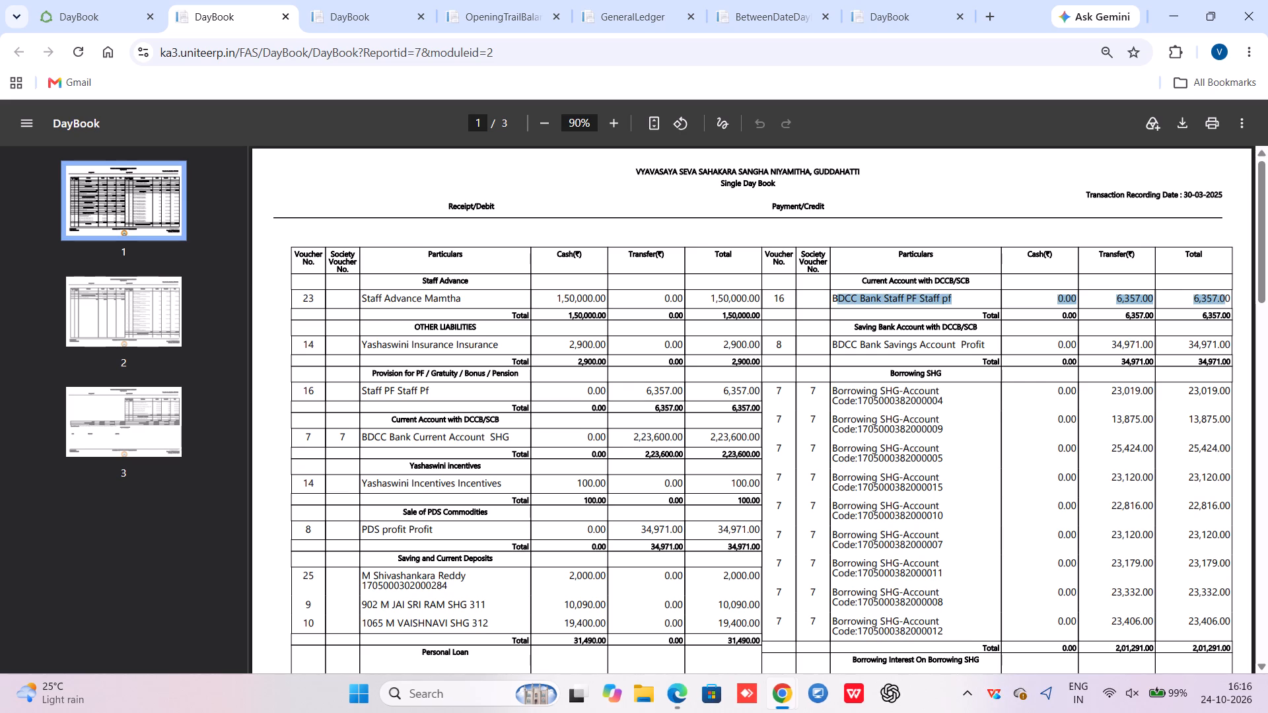
Return to the 31-03-2025 day book and go back to the start of its first page.
click(346, 0)
scroll(1122, 538, up, 3)
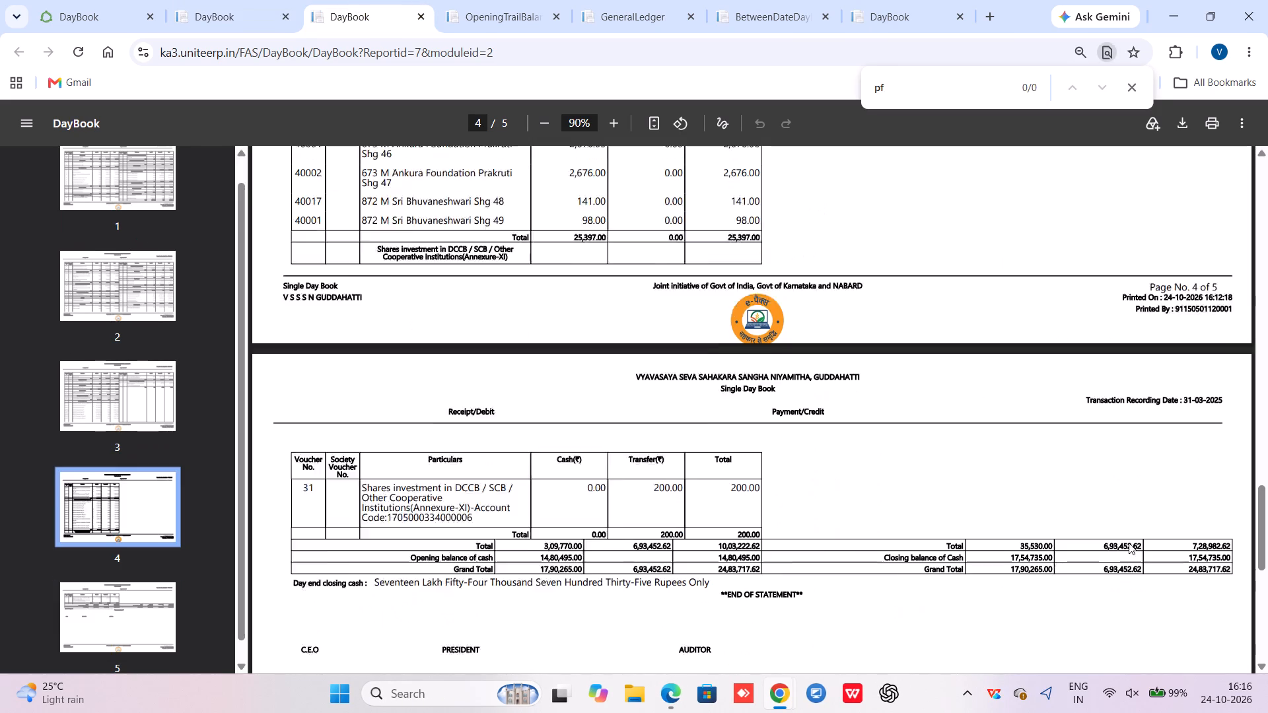
scroll(1129, 543, up, 5)
scroll(1132, 543, down, 3)
scroll(1159, 540, up, 5)
drag(1259, 461, 1252, 266)
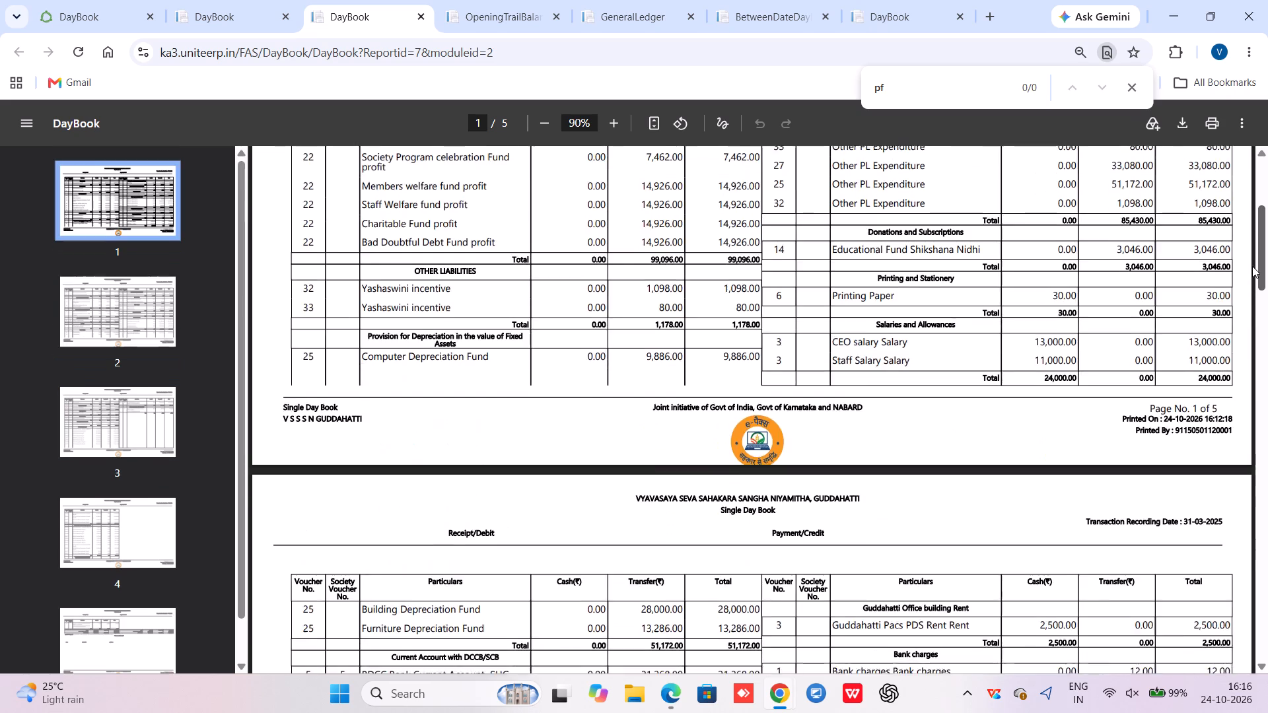
drag(1252, 266, 1251, 215)
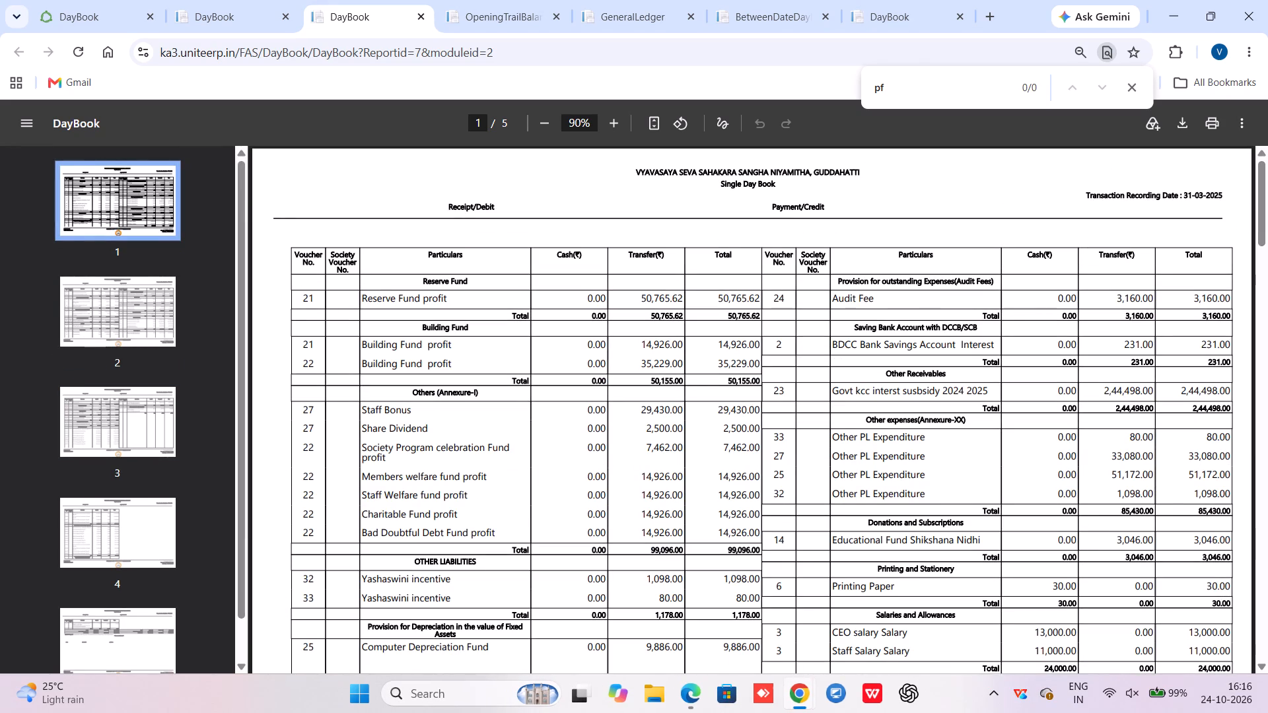